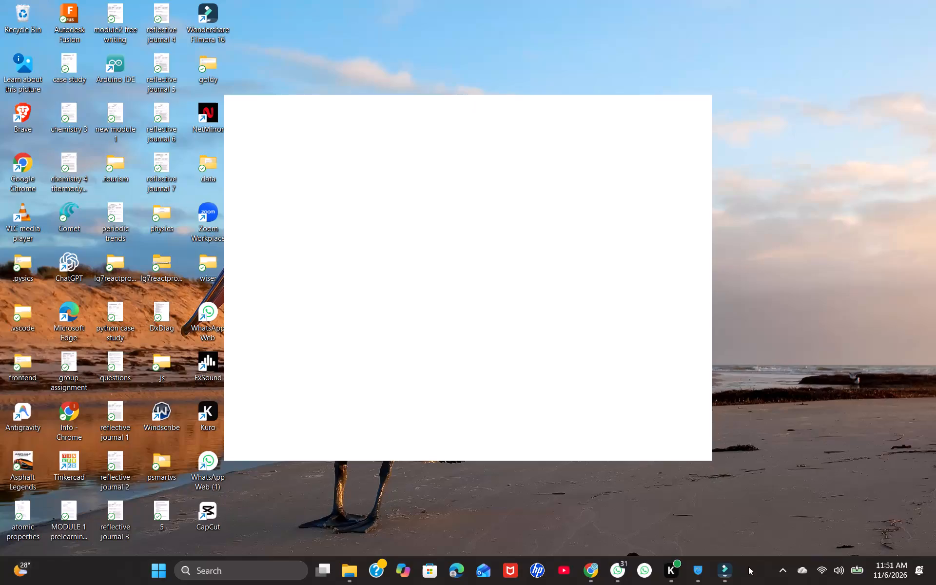
Switch to Wondershare Filmora and cancel the Save the Project prompt so the project stays open.
click(733, 575)
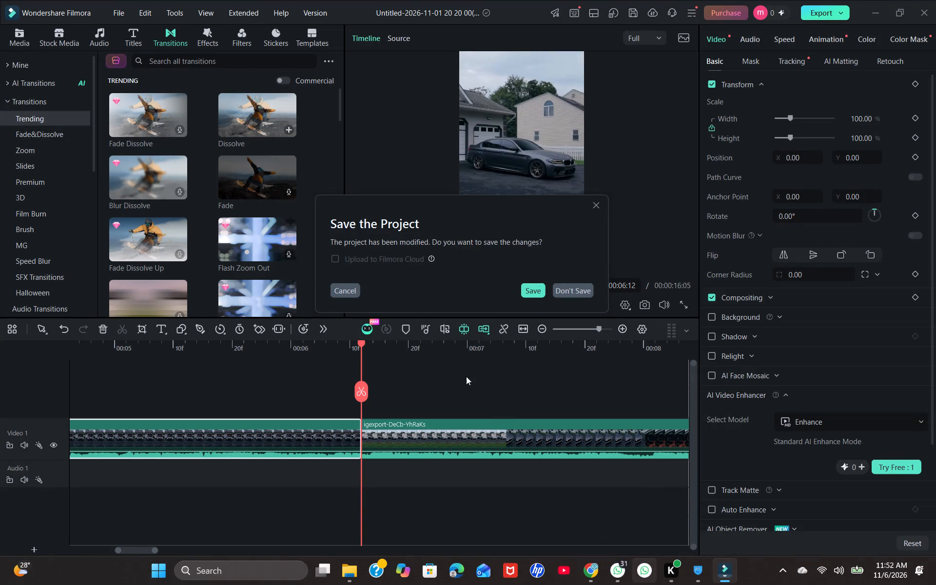
click(351, 295)
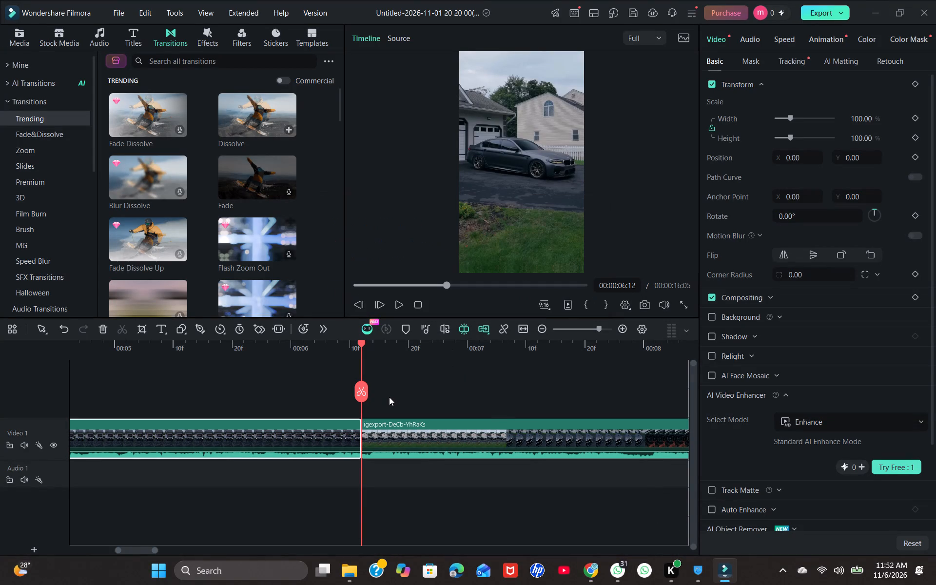
Examine the igexport-DeCb-YhRaKs clip frame by frame from the cut at 00:00:06:12 to the shot change at 00:00:07:05.
key(Left)
key(Right)
key(Right)
key(Right)
key(Right)
key(Right)
key(Right)
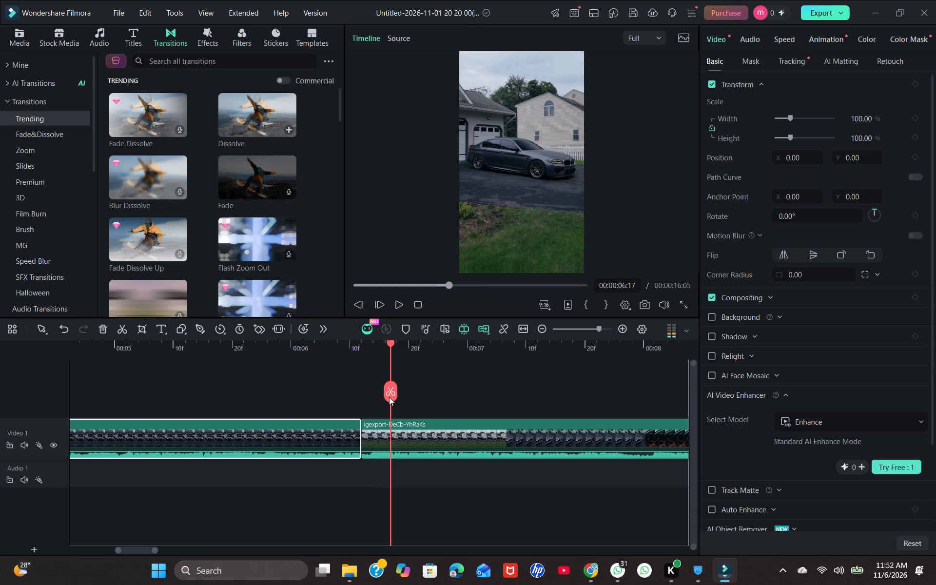
key(Right)
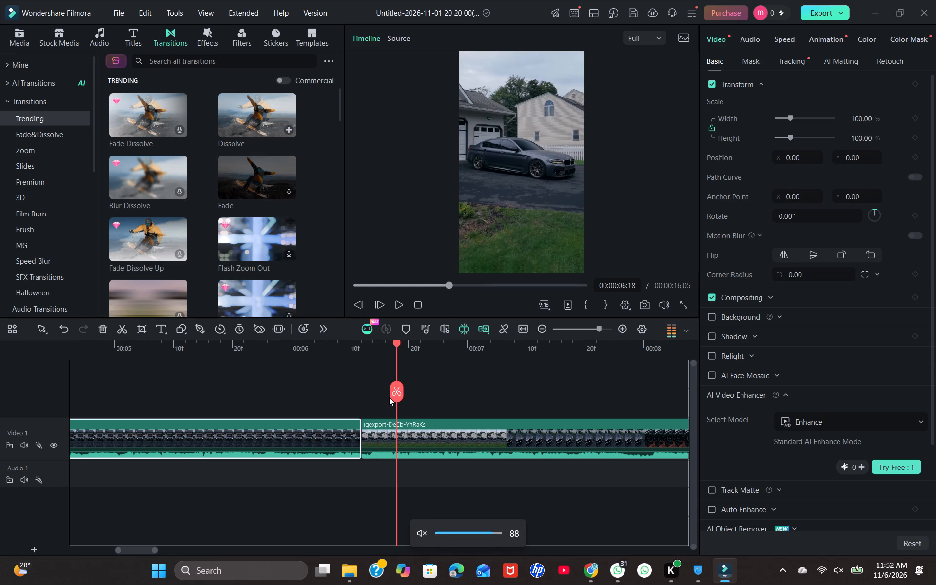
key(Right)
key(Right)
key(Right)
key(Right)
key(Right)
key(Right)
key(Right)
key(Right)
key(Right)
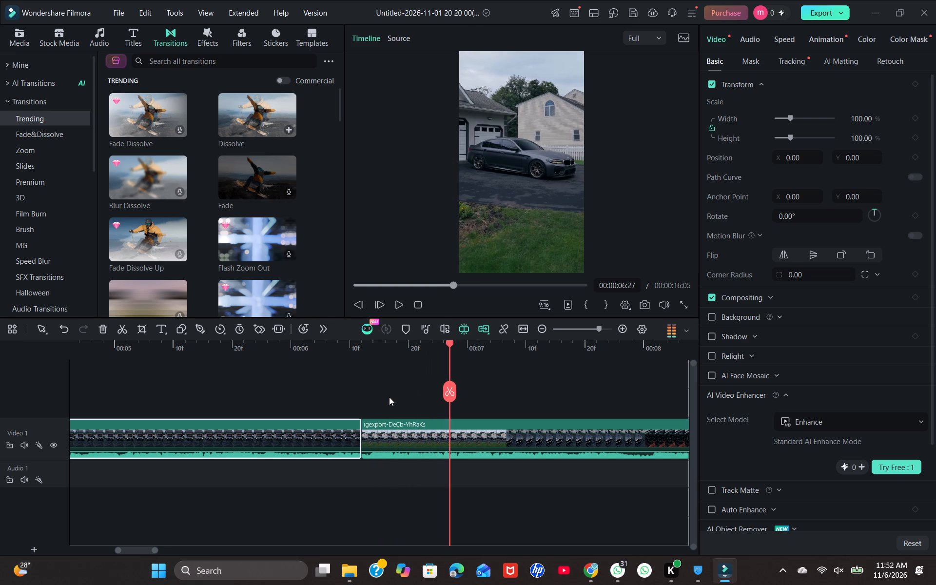
key(Right)
key(Right)
key(Right)
key(Right)
key(Right)
key(Right)
key(Right)
key(Right)
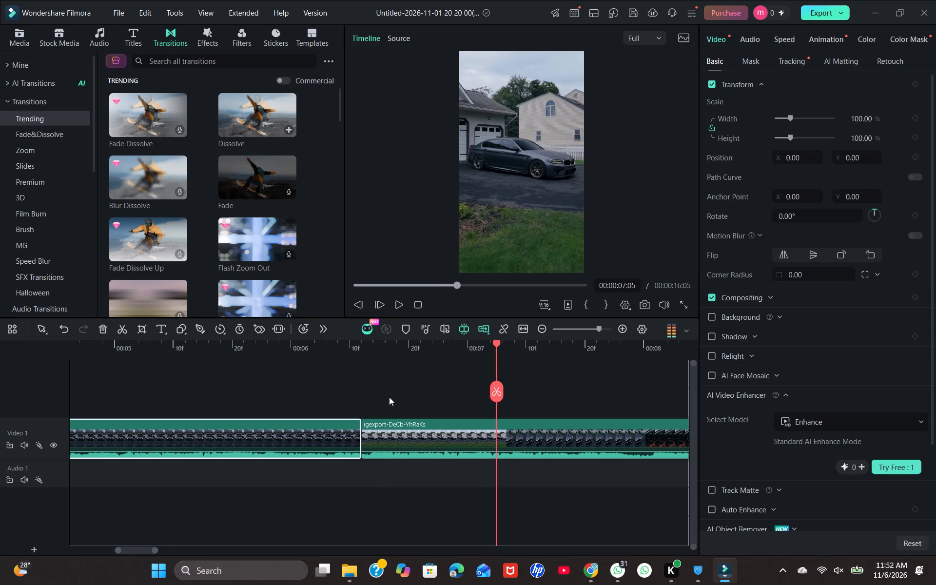
key(Right)
key(Left)
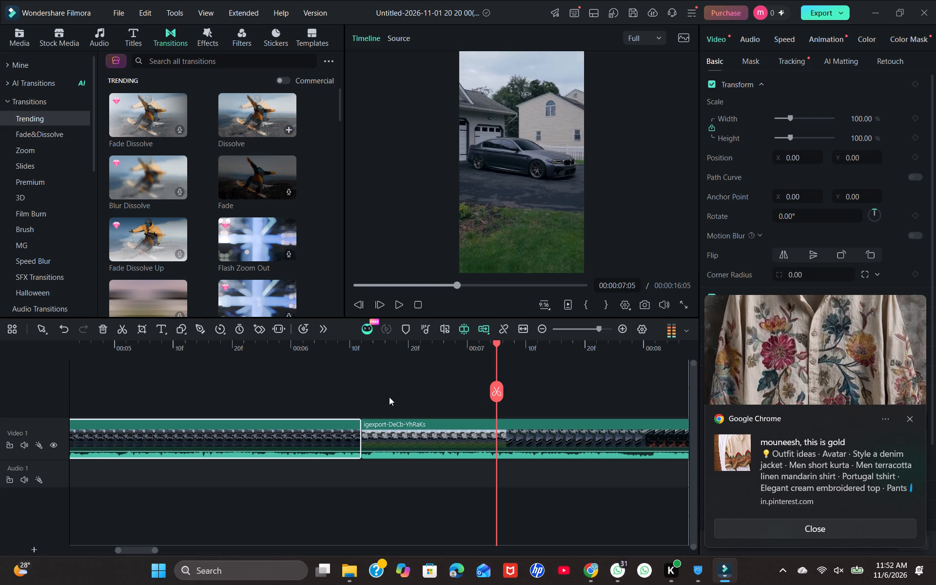
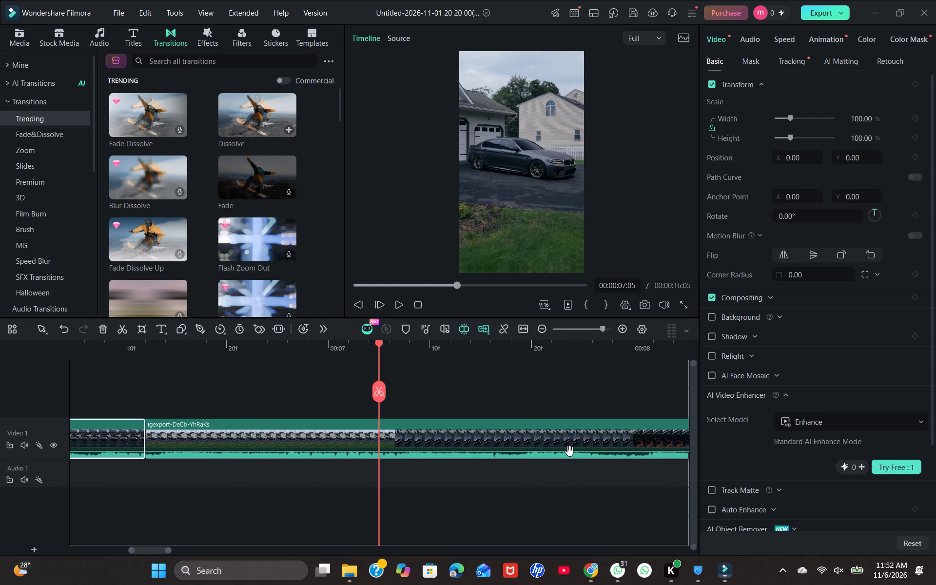
Split the igexport-DeCb-YhRaKs clip at 00:00:07:06, where the shot changes to the close-up of the car's front.
key(Right)
key(Right)
click(515, 409)
click(498, 429)
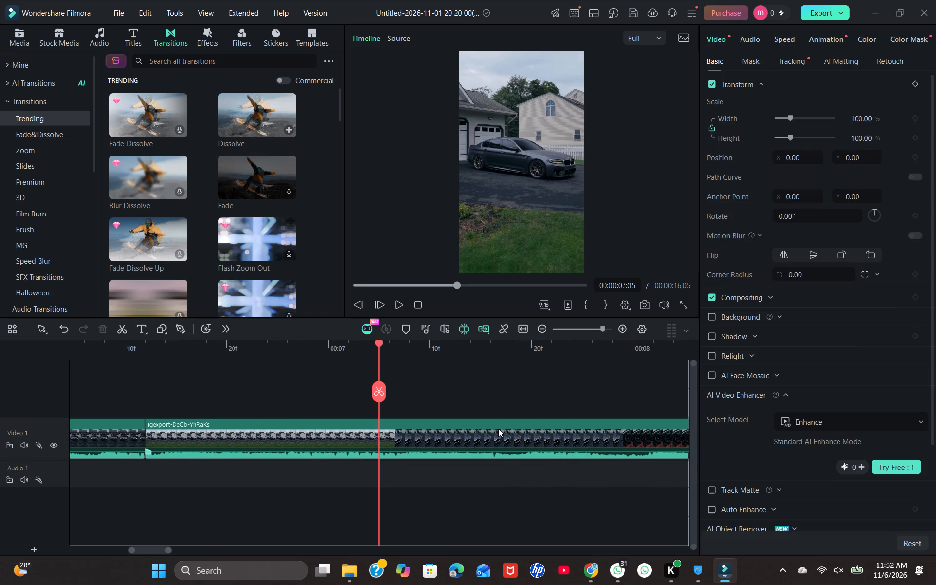
key(Right)
key(Left)
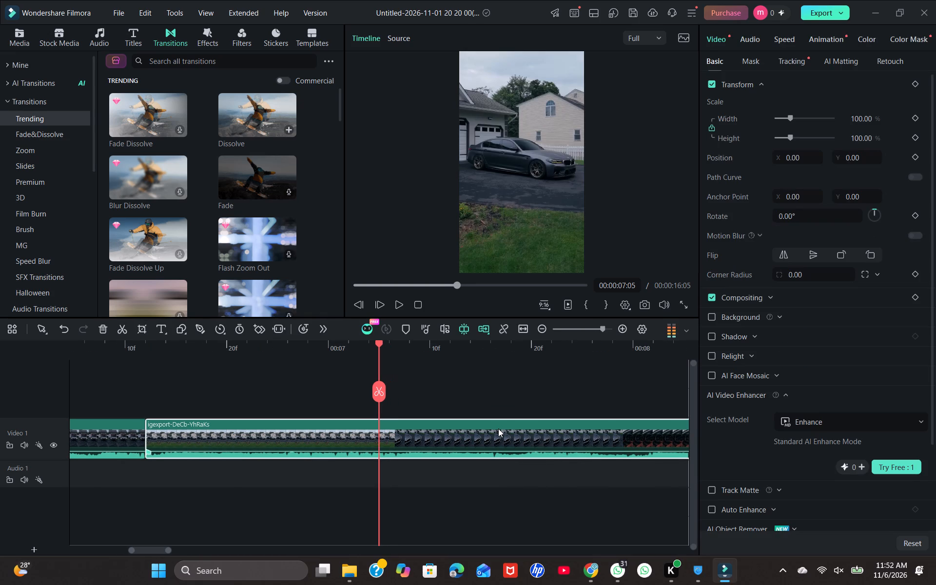
key(Right)
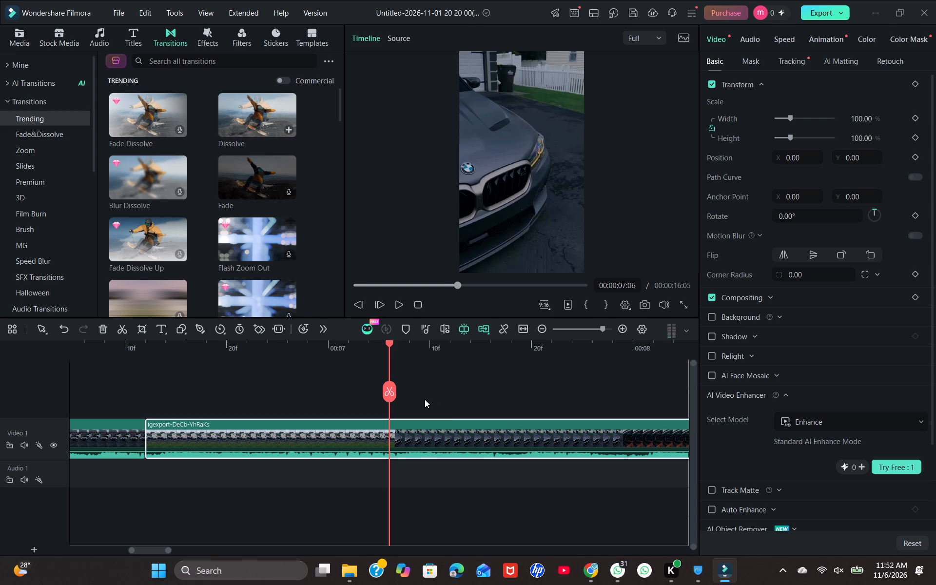
click(383, 390)
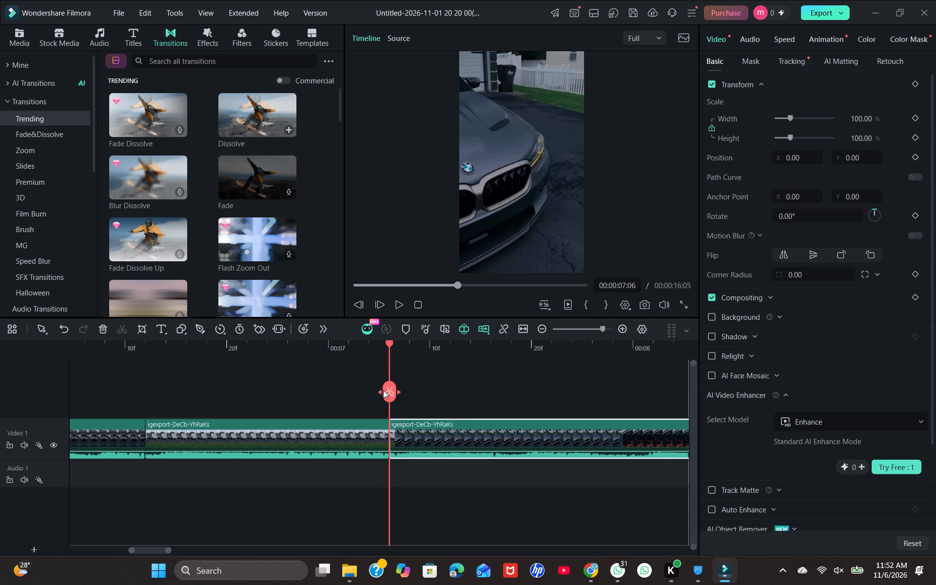
Examine the new segment frame by frame from the cut at 00:00:07:06 to the shot change at 00:00:07:29.
key(Left)
key(Right)
key(Right)
key(Right)
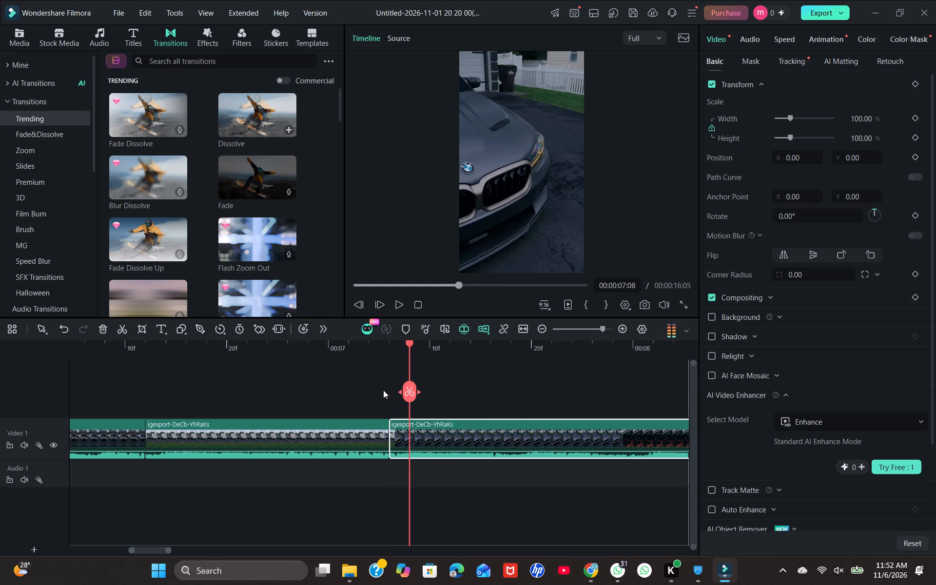
key(Right)
key(Right)
key(Right)
key(Right)
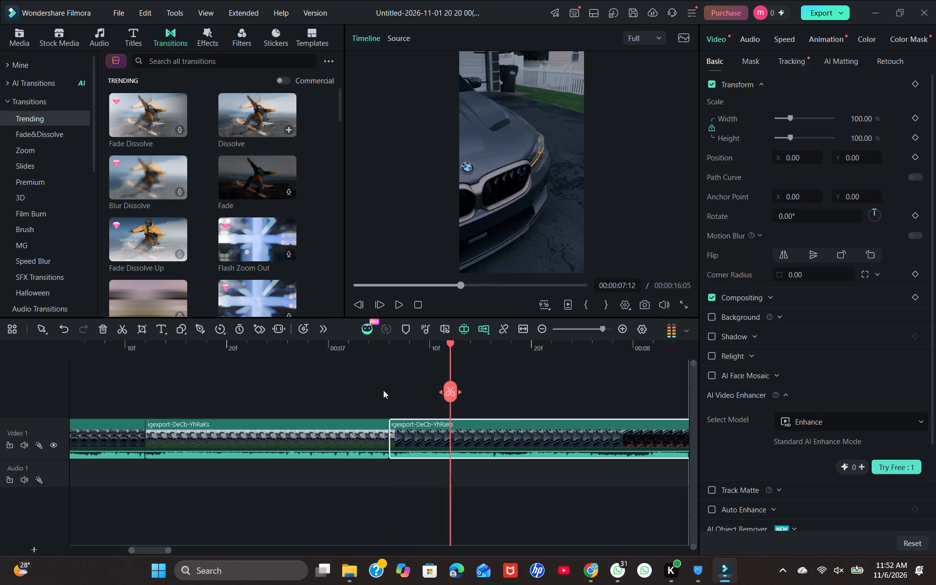
key(Right)
key(Right)
key(Right)
key(Right)
key(Right)
key(Right)
key(Right)
key(Right)
key(Right)
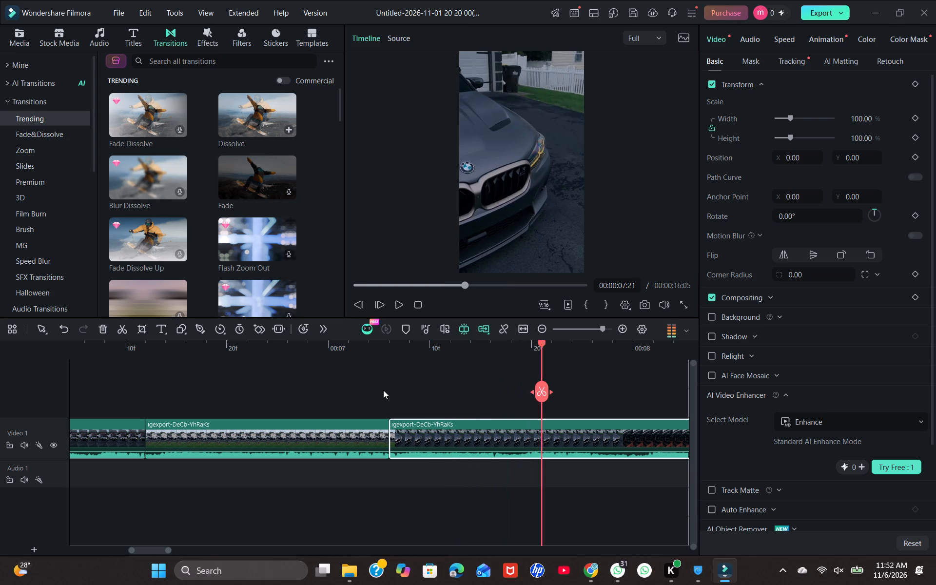
key(Right)
key(Right)
key(Right)
key(Right)
key(Right)
key(Right)
key(Right)
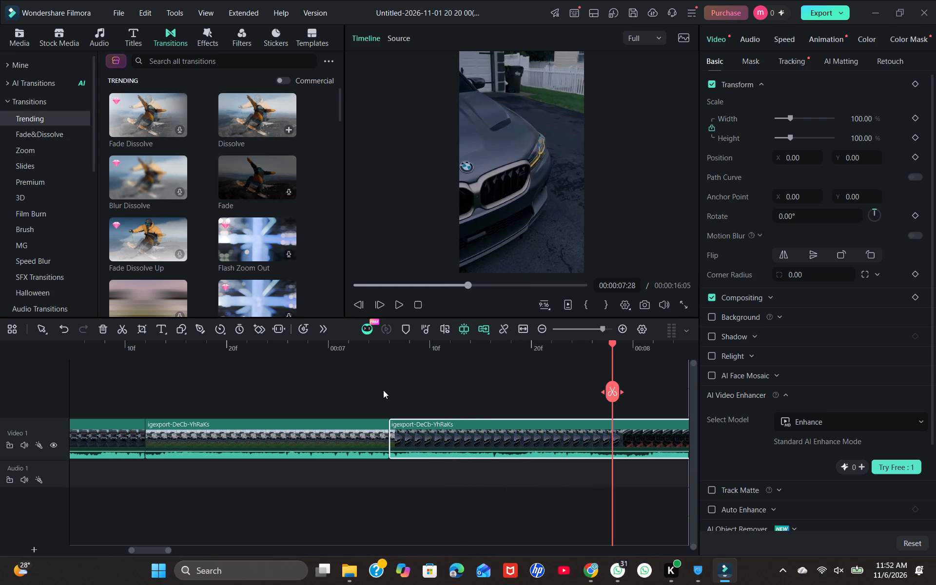
key(Right)
key(Up)
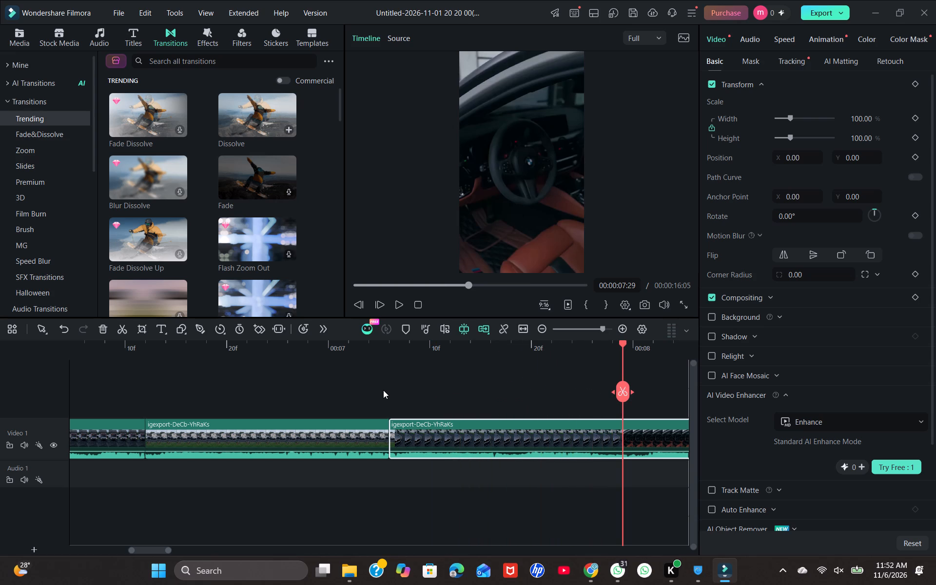
key(Down)
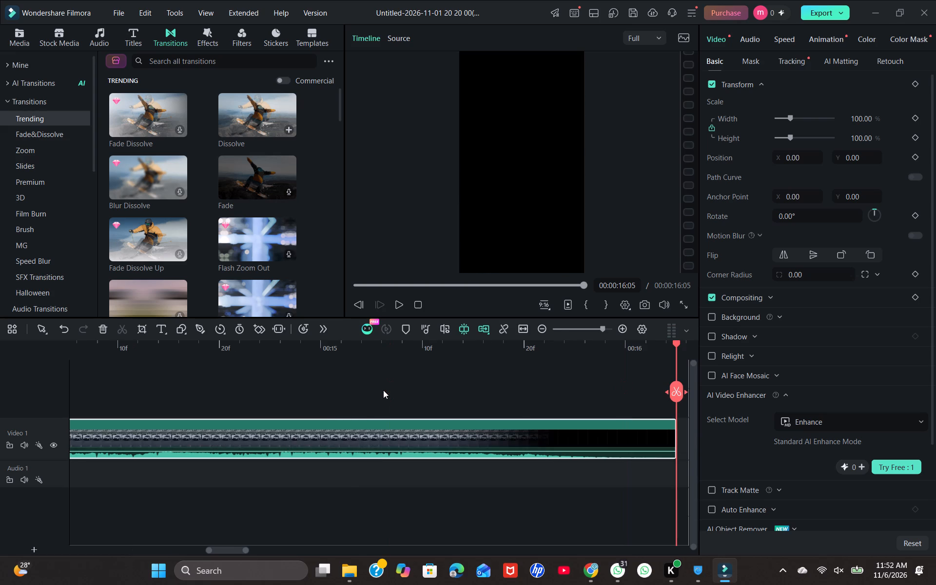
Split the front close-up segment at 00:00:07:28, one frame before the shot changes to the car interior.
key(Up)
key(Right)
key(Right)
key(Right)
key(Right)
key(Right)
key(Right)
key(Right)
key(Right)
key(Right)
key(Right)
key(Right)
key(Right)
key(Right)
key(Right)
key(Right)
key(Right)
key(Right)
key(Right)
key(Right)
key(Right)
key(Right)
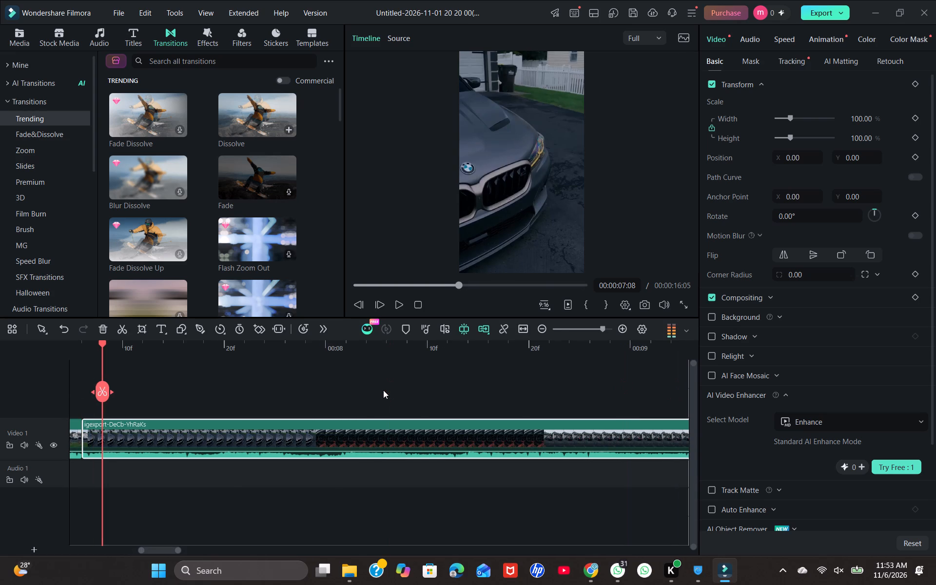
key(Left)
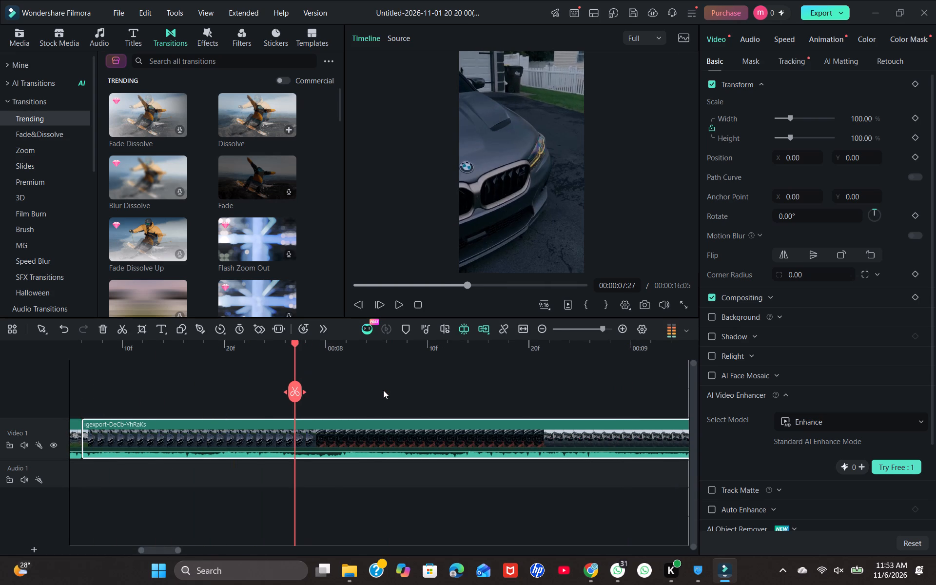
key(Right)
key(Right)
key(Left)
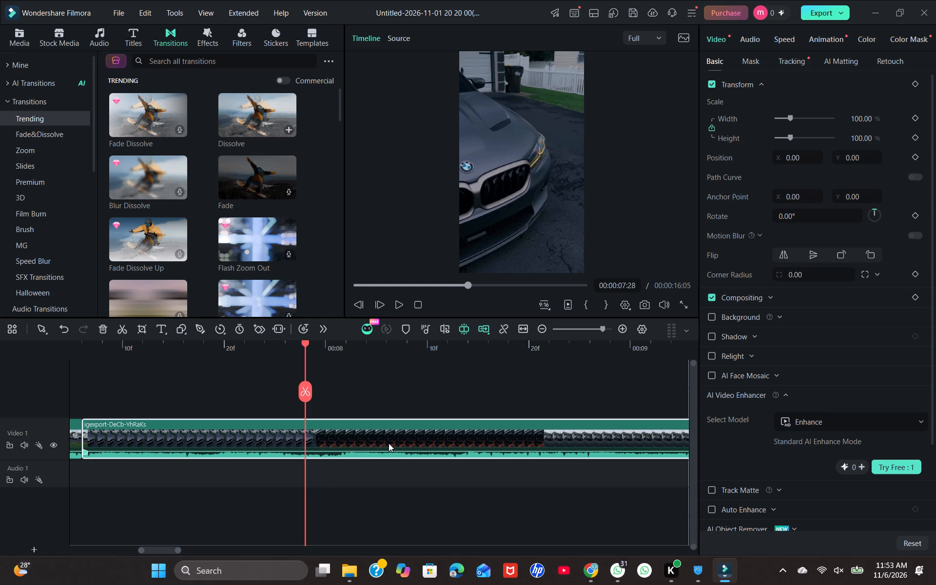
ctrl+scroll(383, 444, up, 1)
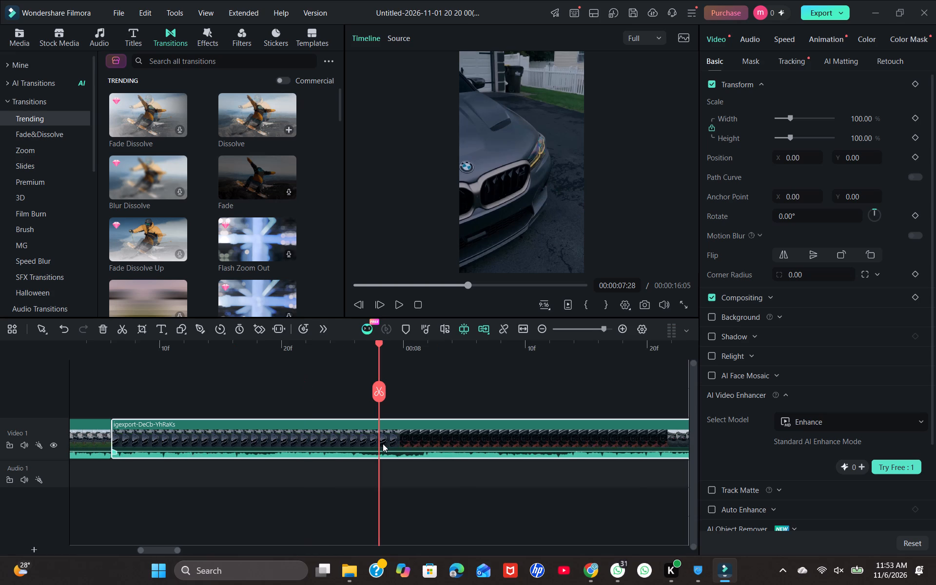
ctrl+scroll(383, 444, up, 1)
key(Right)
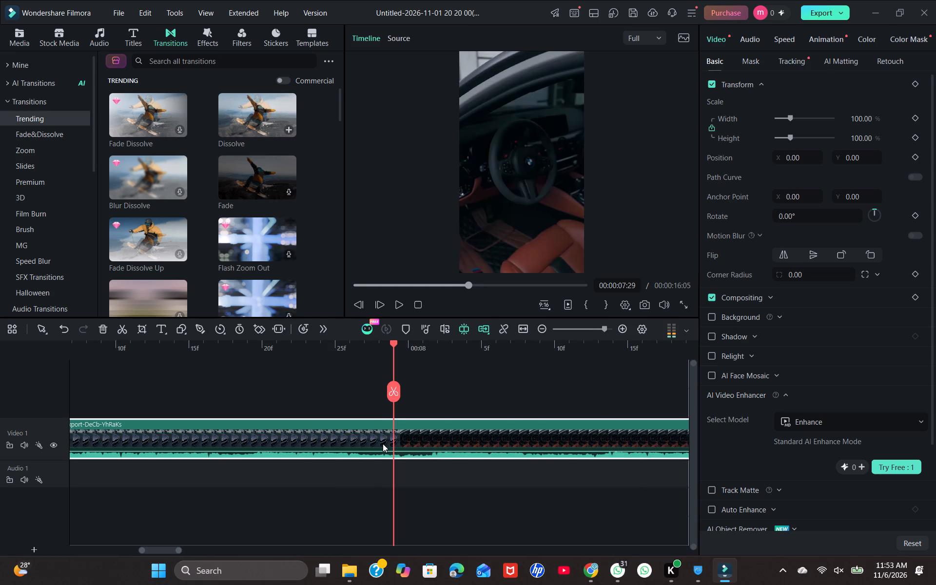
key(Left)
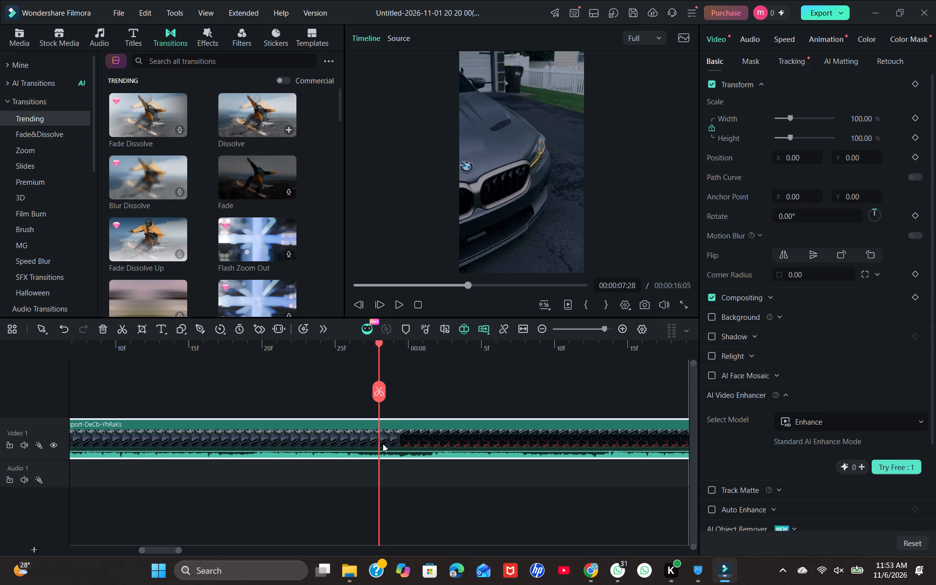
click(383, 394)
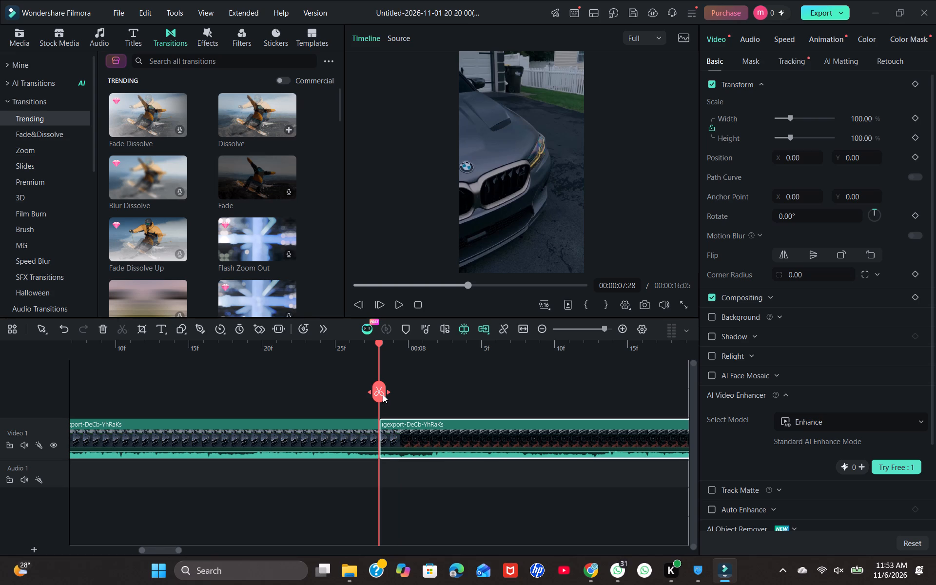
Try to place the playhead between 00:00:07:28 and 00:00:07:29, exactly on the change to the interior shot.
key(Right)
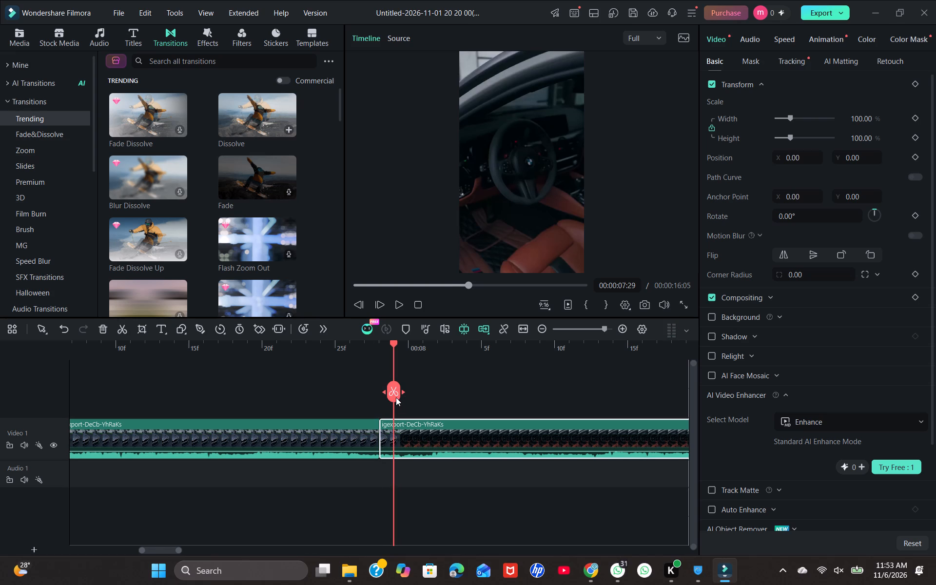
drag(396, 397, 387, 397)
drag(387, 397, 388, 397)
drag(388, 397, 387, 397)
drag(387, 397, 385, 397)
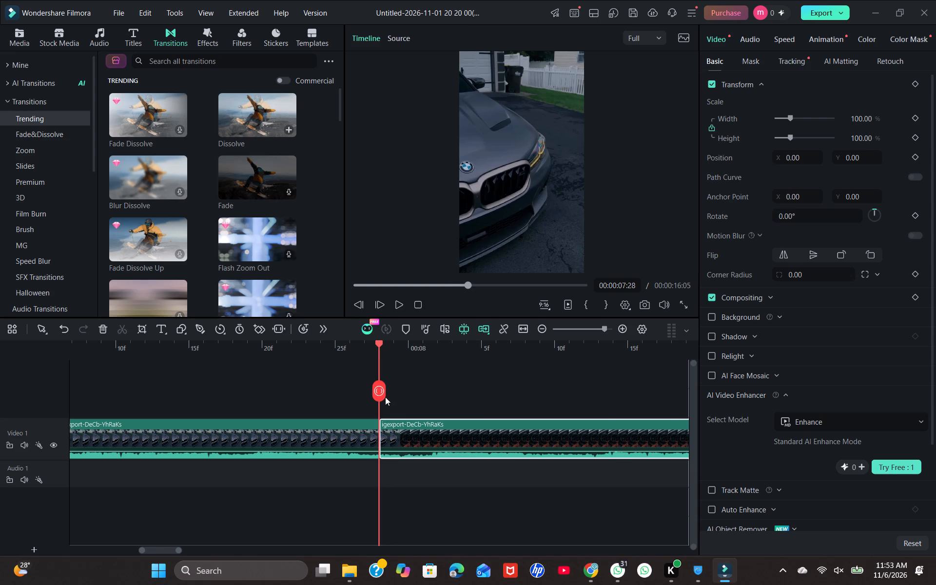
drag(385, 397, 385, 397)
Split the clip at 00:00:08:21, where the interior shot changes to the rear view of the car.
click(395, 305)
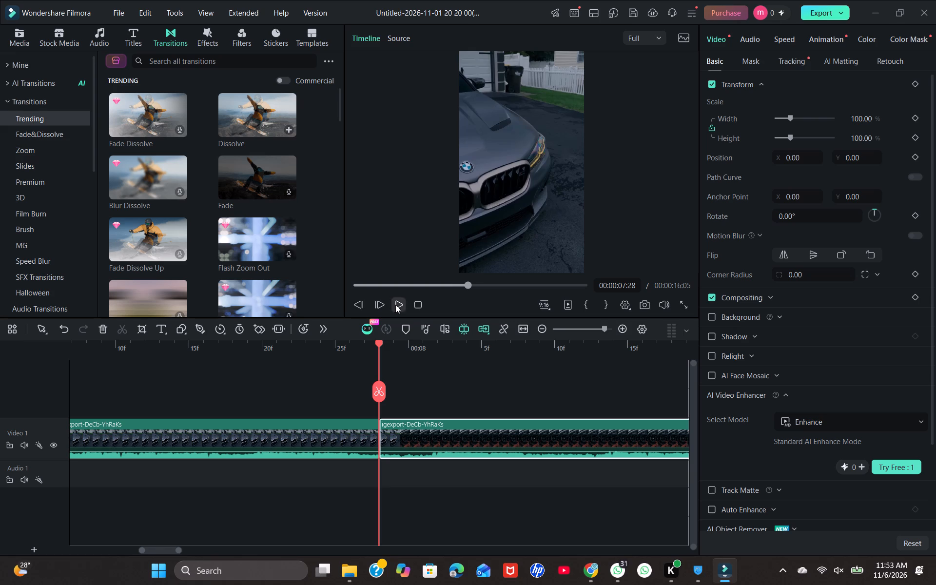
click(395, 305)
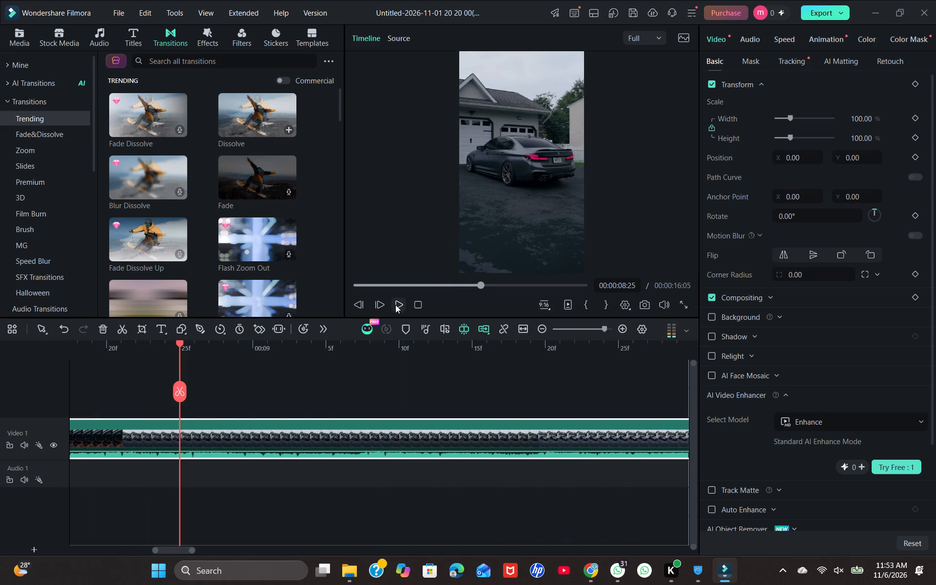
key(Left)
key(Left)
key(Left)
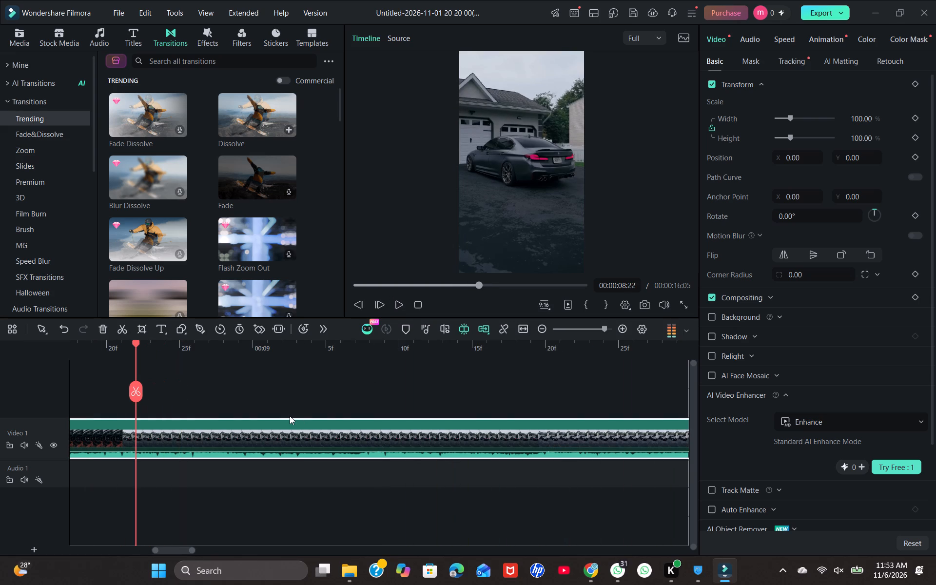
key(Left)
key(Left)
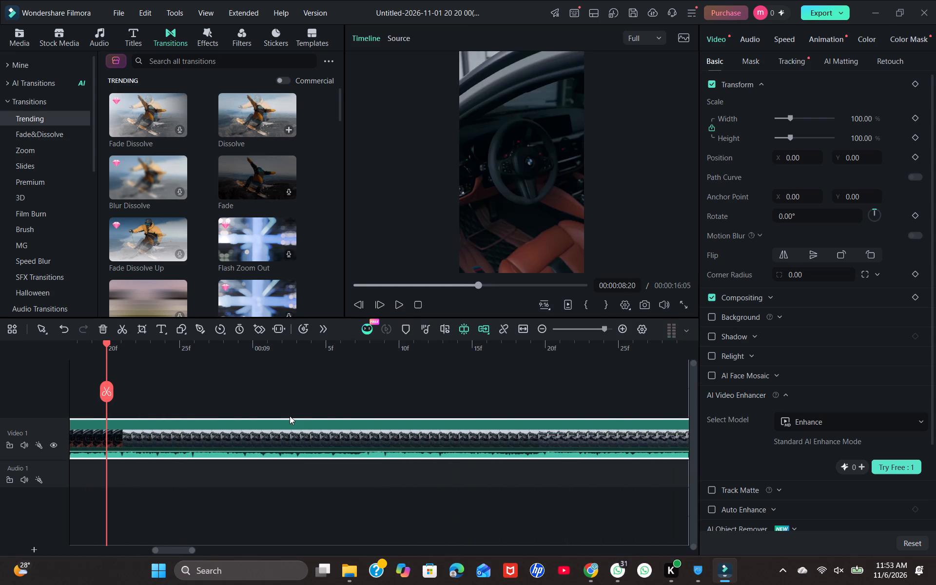
key(Right)
key(Left)
ctrl+scroll(142, 438, up, 1)
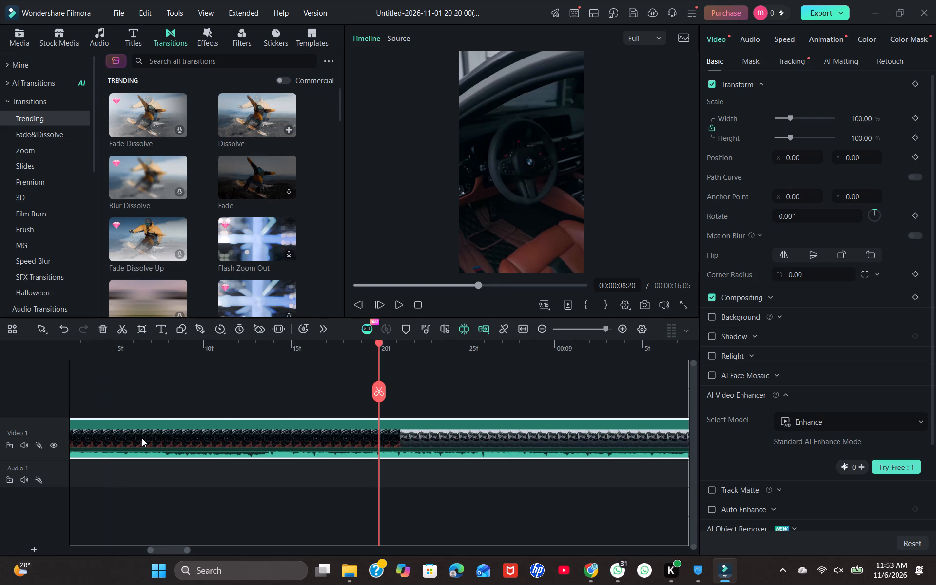
key(Right)
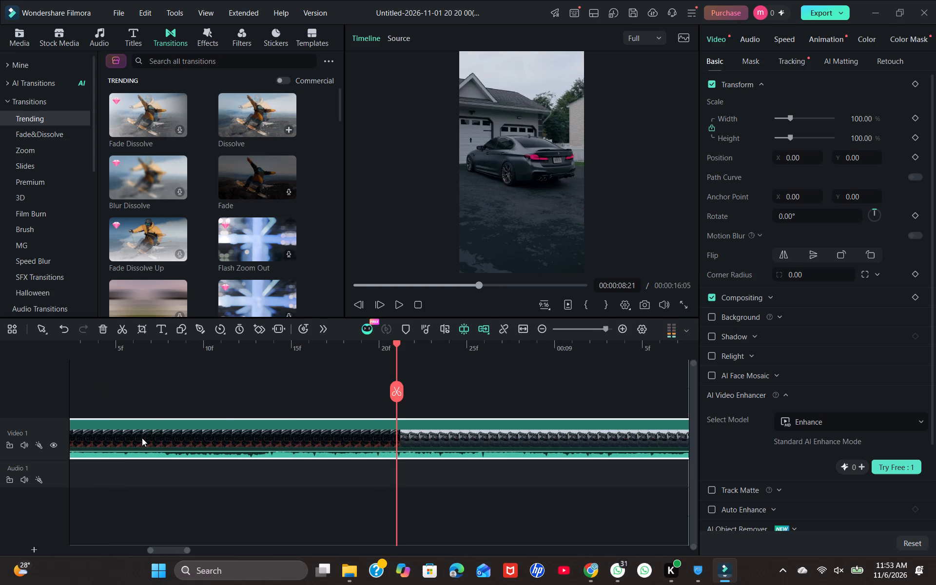
key(Left)
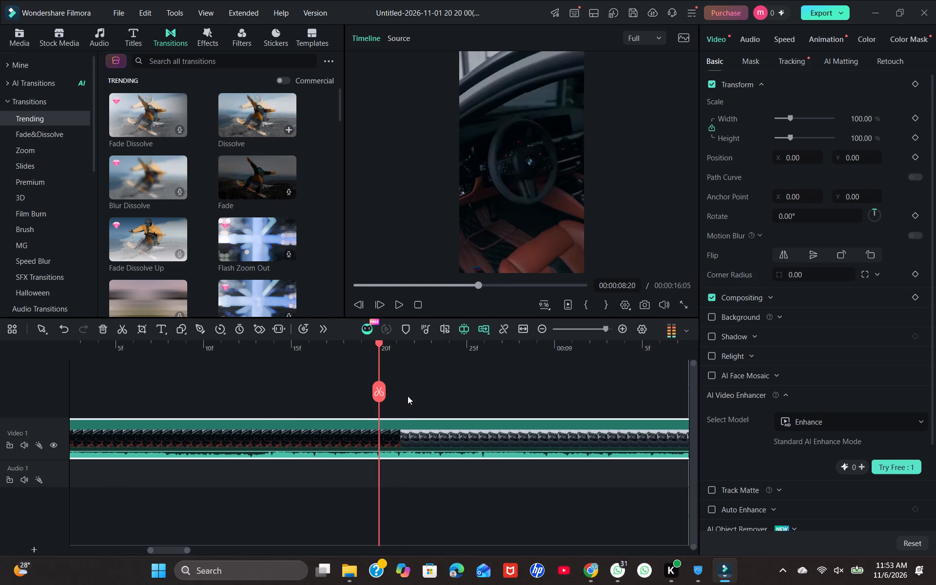
key(Right)
click(402, 390)
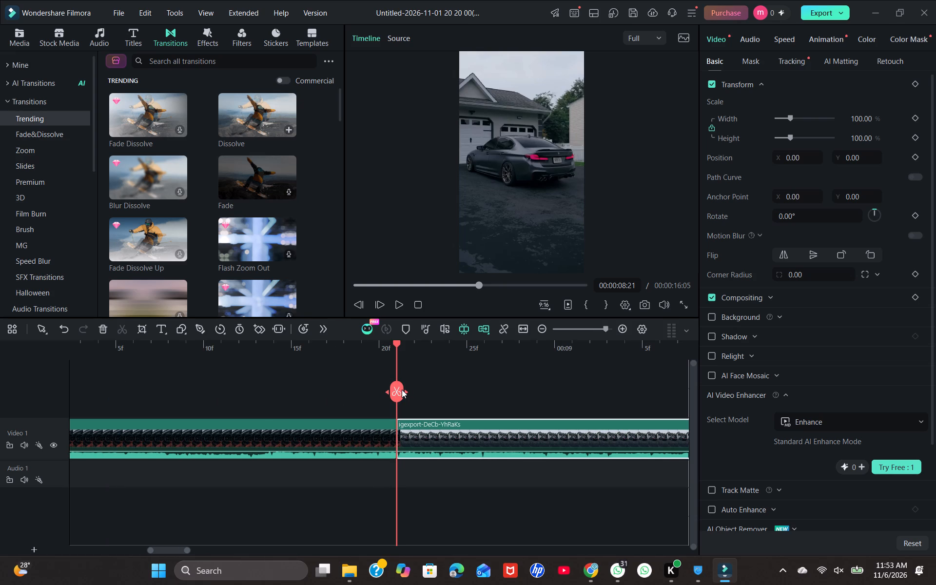
Split the clip at 00:00:09:19, where the angled rear view of the car changes to the angled front view.
key(Right)
key(Right)
key(Right)
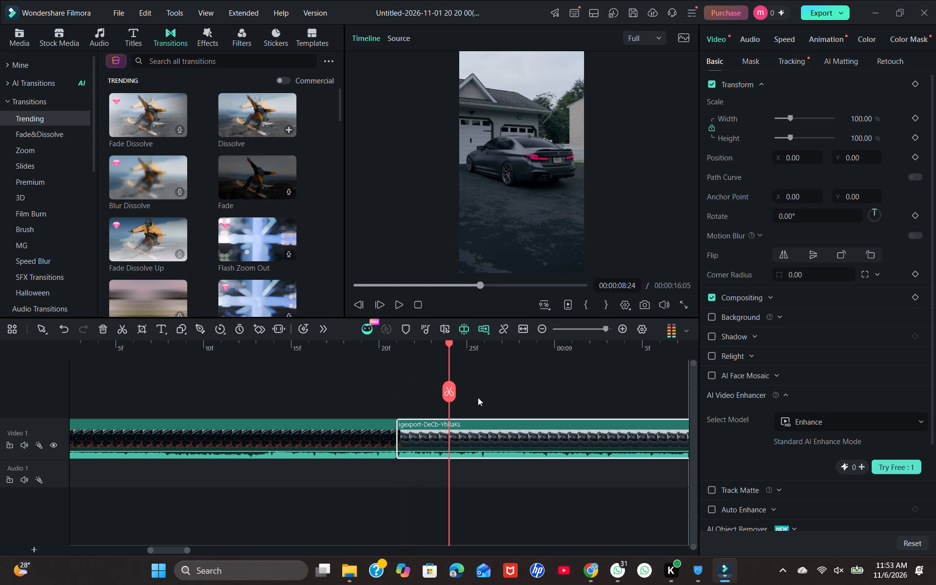
key(Right)
key(Right)
key(Right)
key(Right)
key(Right)
key(Right)
key(Right)
key(Right)
key(Right)
key(Right)
key(Right)
key(Right)
key(Right)
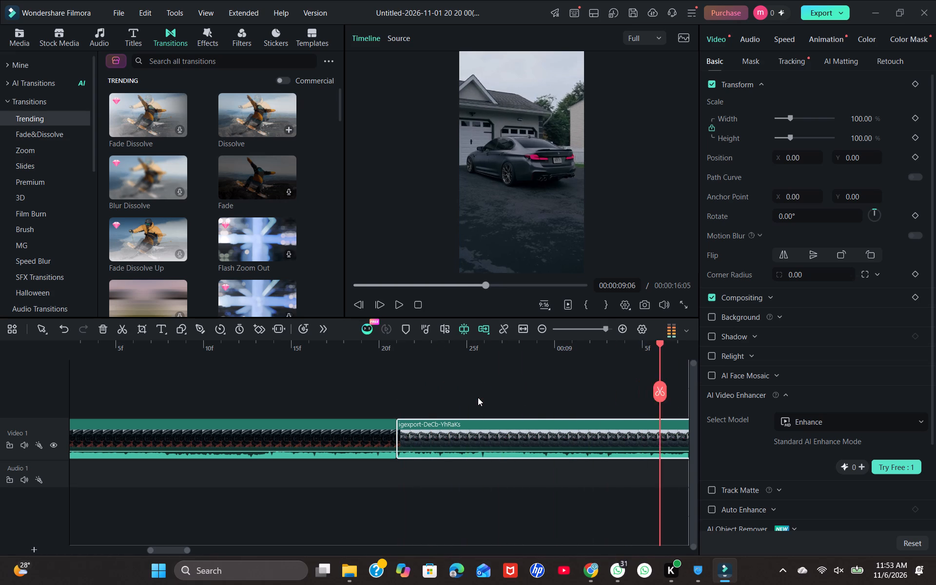
key(Right)
key(Right)
key(Right)
key(Right)
key(Right)
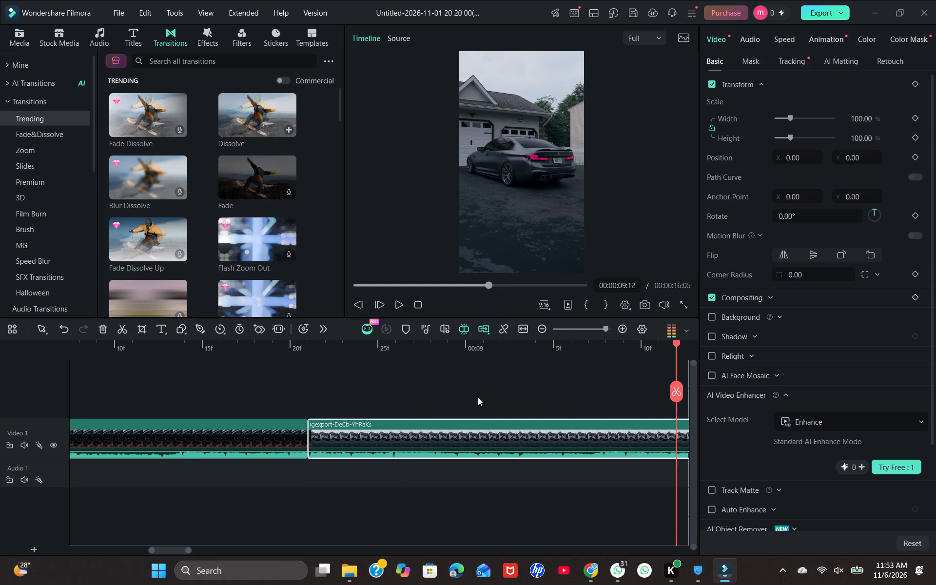
key(Right)
key(Right)
key(Right)
key(Right)
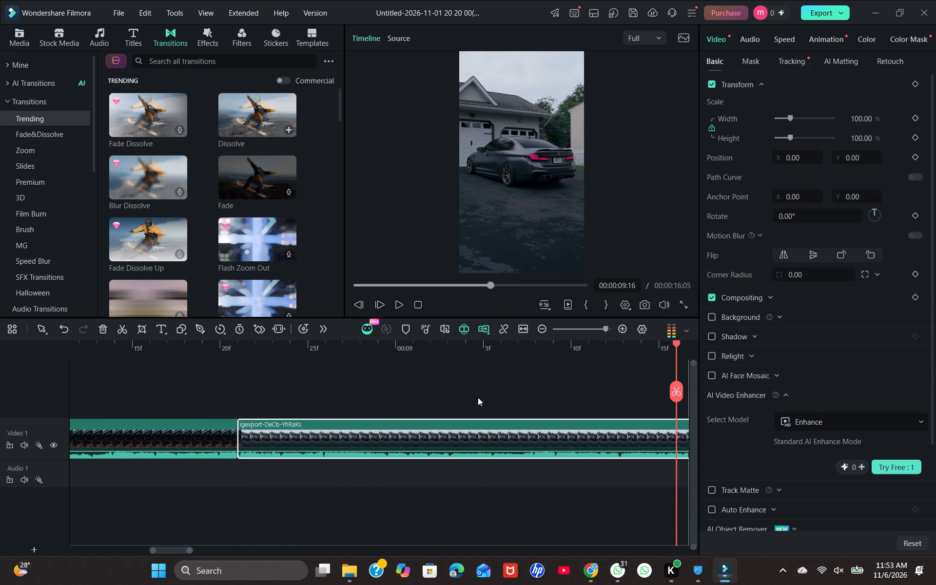
key(Right)
key(Right)
key(Right)
key(Left)
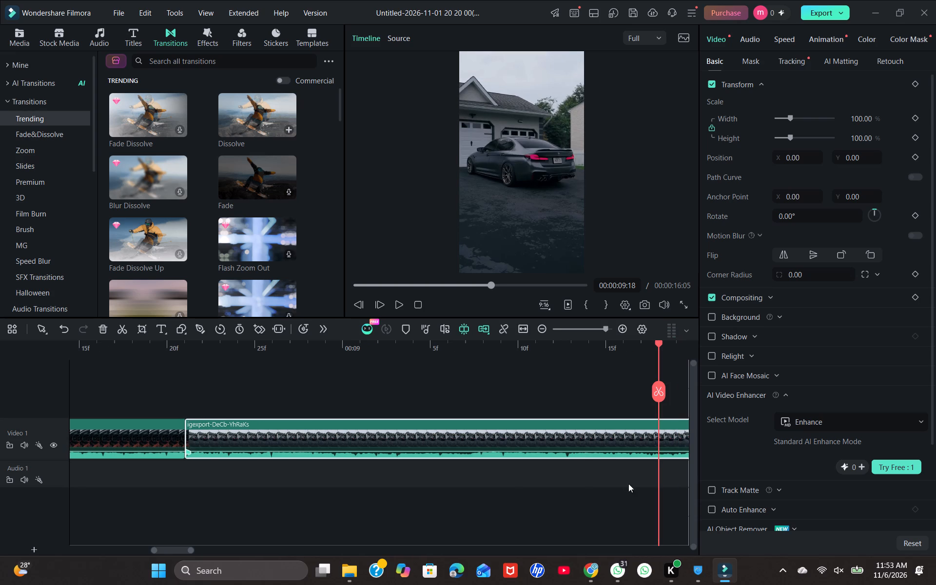
scroll(622, 493, left, 2)
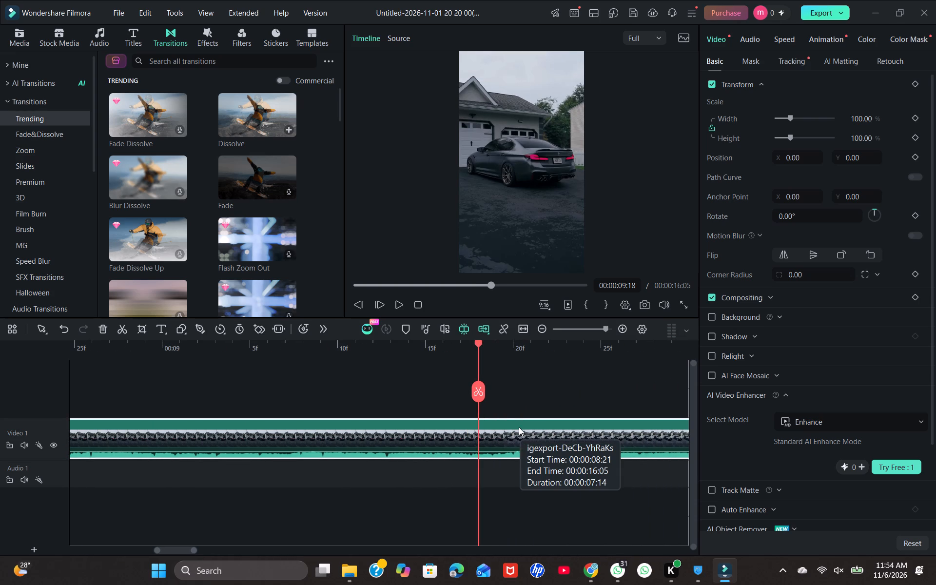
ctrl+scroll(519, 427, up, 2)
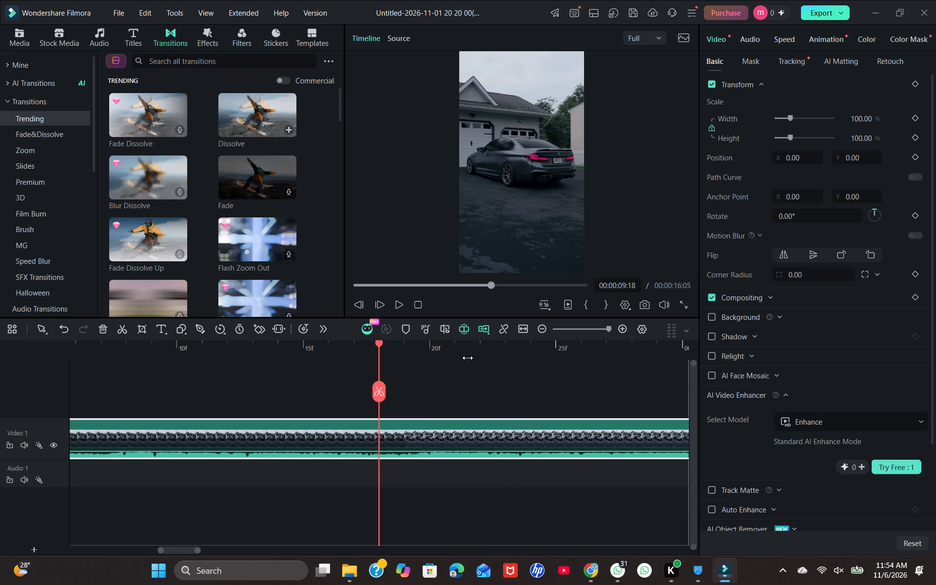
key(Right)
key(Left)
key(Right)
key(Left)
drag(381, 394, 385, 394)
drag(385, 394, 389, 394)
drag(389, 394, 390, 394)
drag(390, 394, 392, 394)
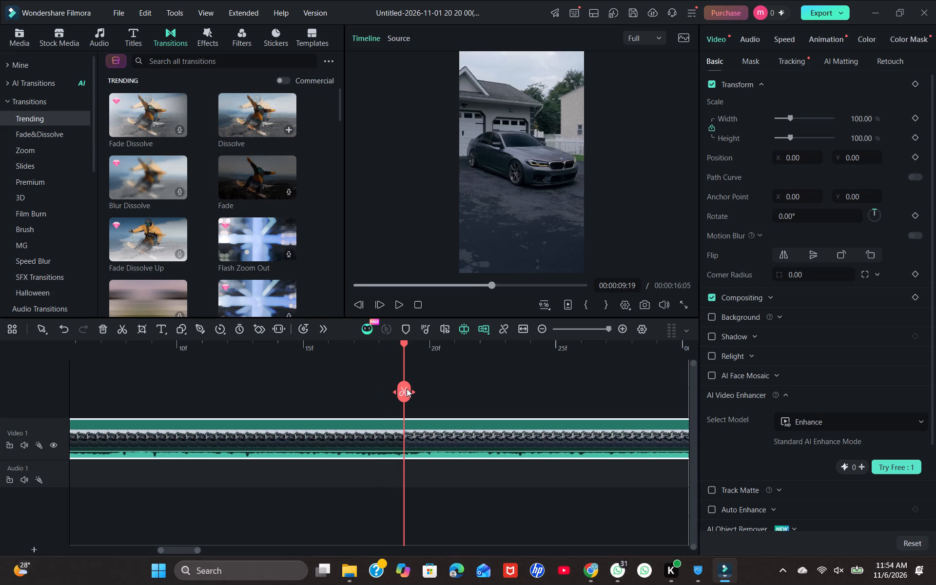
click(407, 389)
Split the clip at 00:00:10:10, where the angled front view changes to the head-on front view of the car.
key(Right)
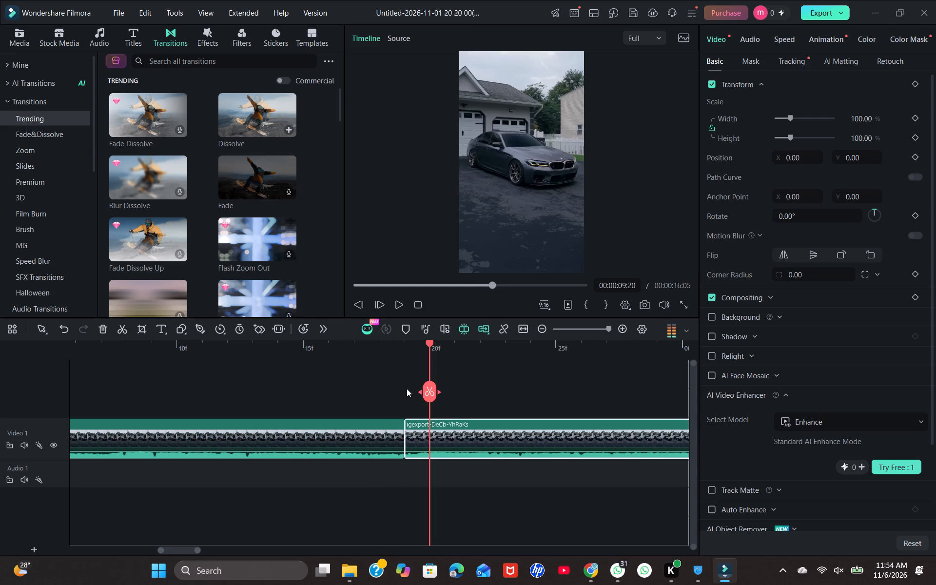
key(Right)
key(Right)
key(Right)
key(Right)
key(Right)
key(Right)
key(Right)
key(Right)
key(Right)
key(Right)
key(Right)
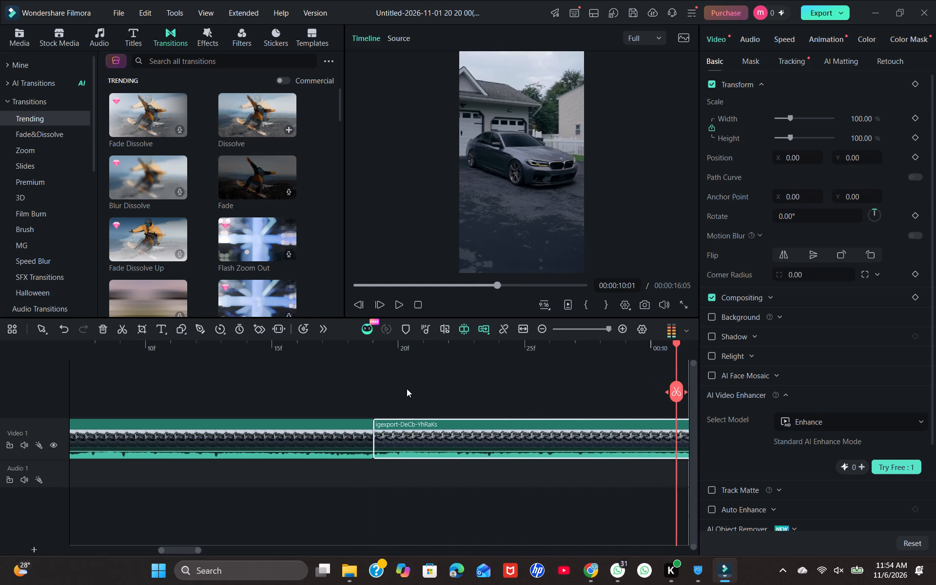
key(Right)
key(Right)
key(Right)
key(Right)
key(Right)
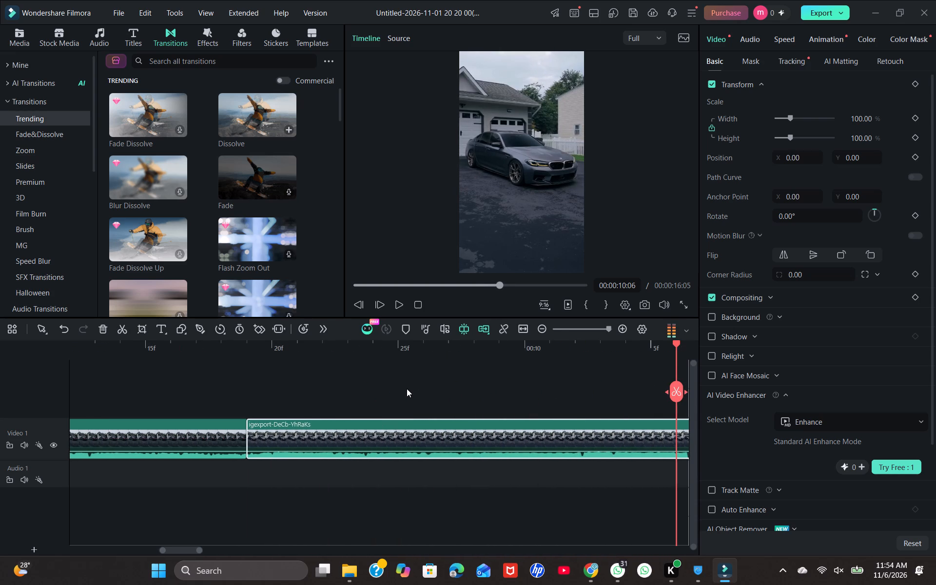
key(Right)
key(Right)
key(Right)
key(Right)
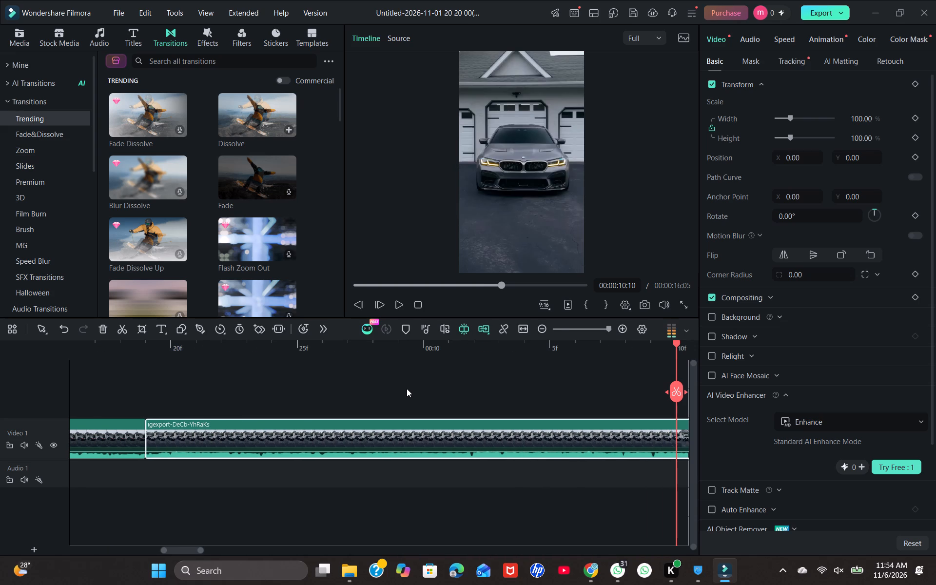
key(Left)
key(Right)
click(677, 394)
Split the clip at 00:00:11:04, where the head-on front view changes to the straight rear view of the car.
key(Right)
key(Right)
key(Right)
key(Right)
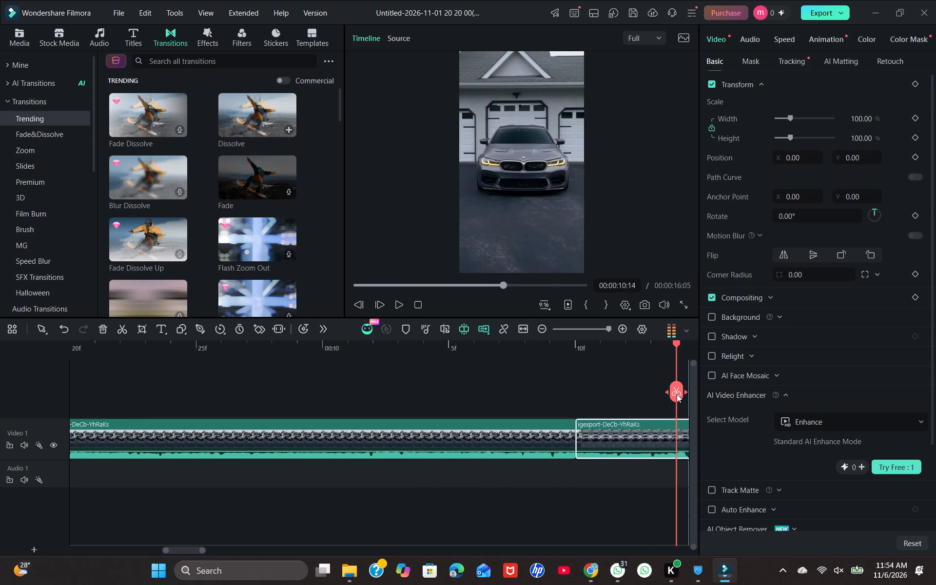
key(Right)
key(Right)
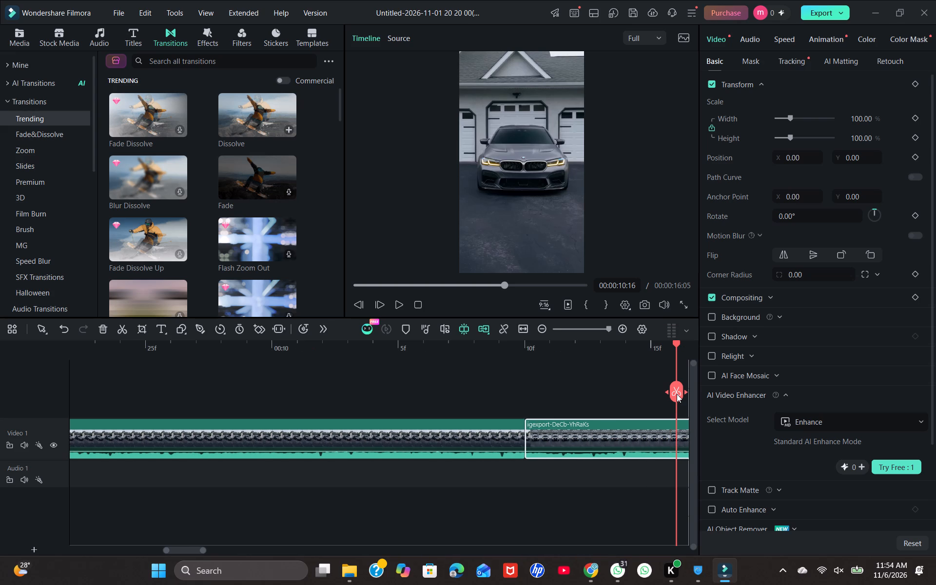
key(Right)
key(Right)
key(Right)
key(Right)
key(Right)
key(Right)
key(Right)
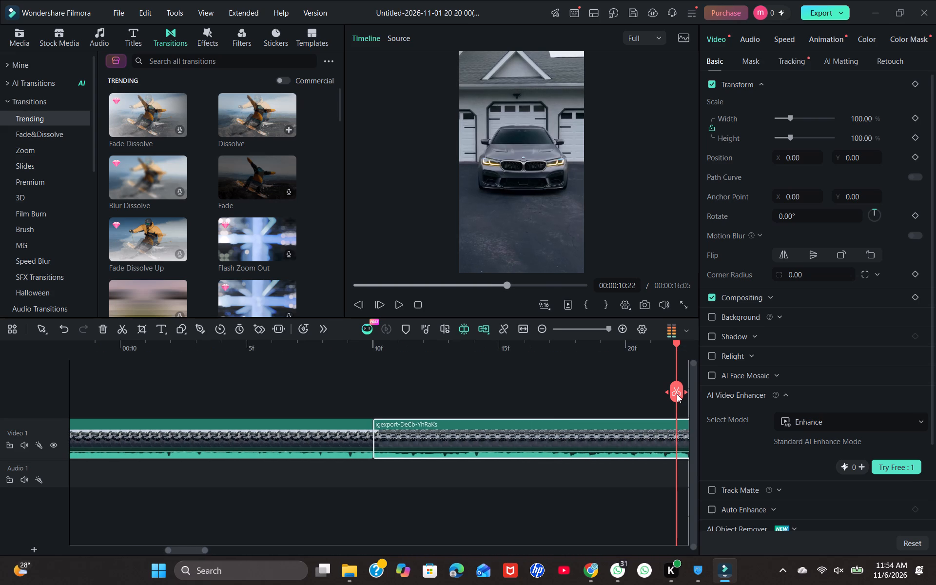
key(Right)
key(Right)
key(Right)
key(Right)
key(Right)
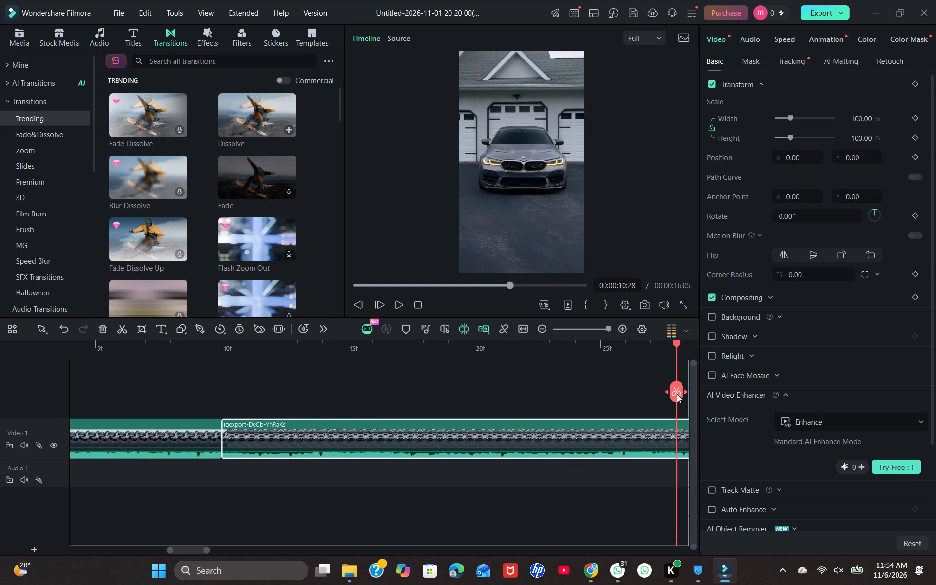
key(Right)
key(Right)
key(Right)
key(Right)
key(Right)
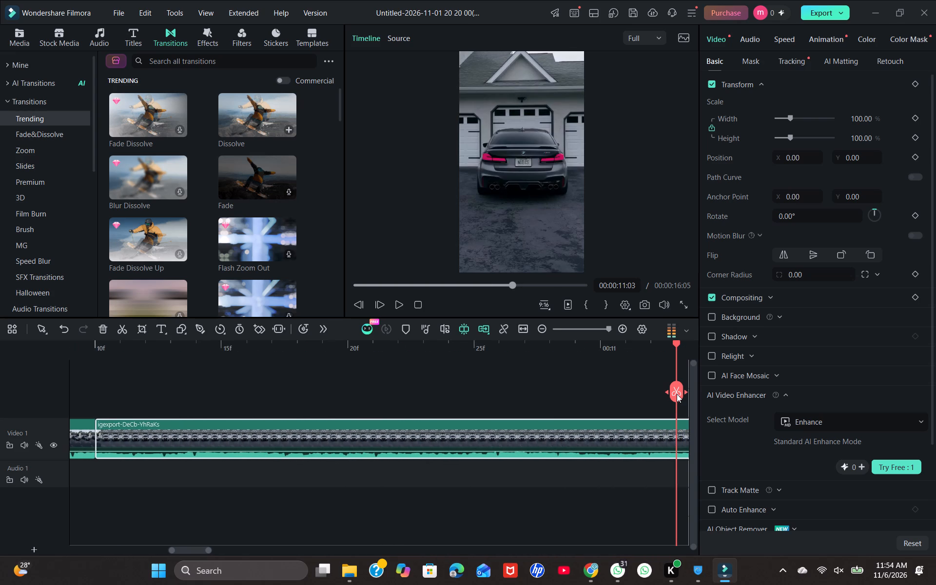
key(Right)
key(Left)
key(Left)
key(Right)
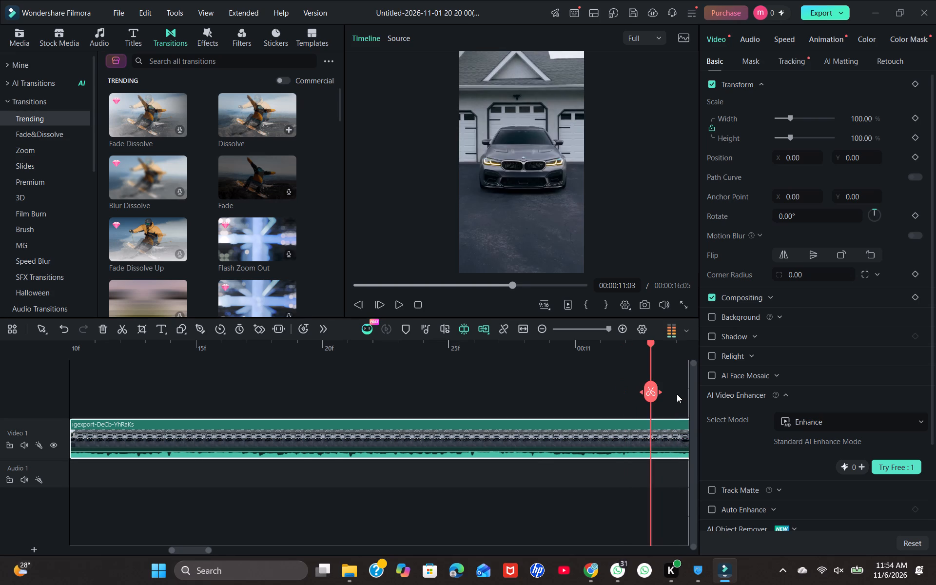
key(Right)
click(677, 394)
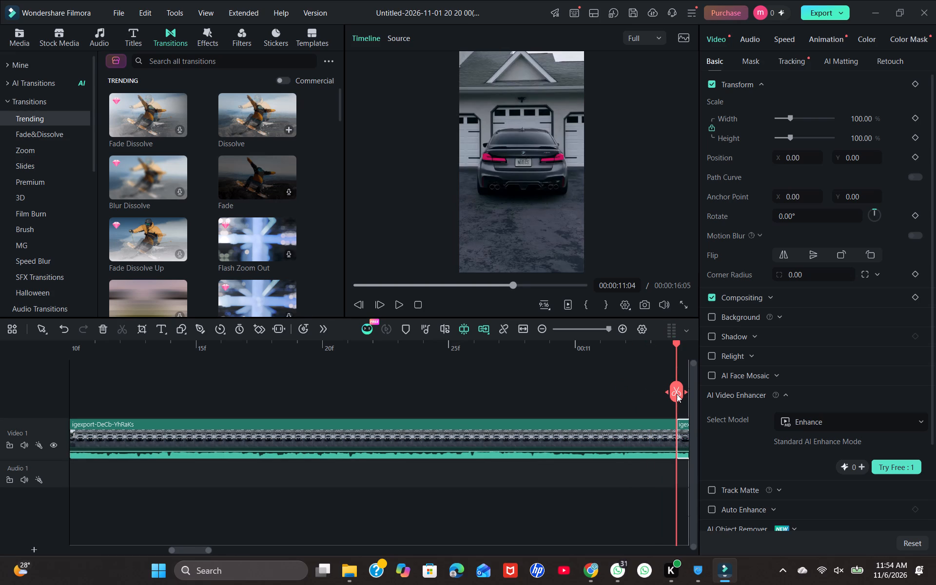
Split the clip at 00:00:12:00, where the straight rear view changes to the front wheel close-up.
key(Right)
key(Right)
key(Right)
key(Right)
key(Right)
key(Right)
key(Right)
key(Right)
key(Right)
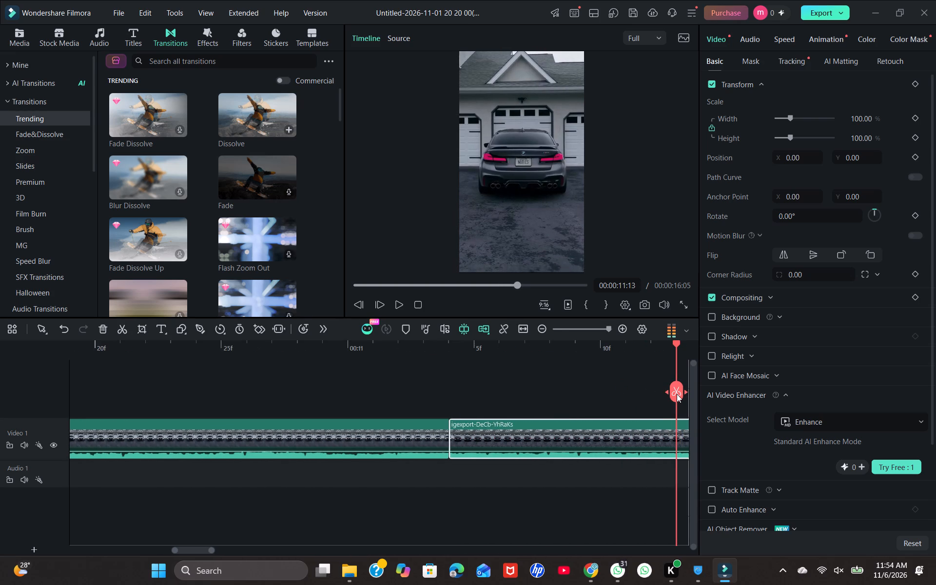
key(Right)
key(Right)
key(Right)
key(Right)
key(Right)
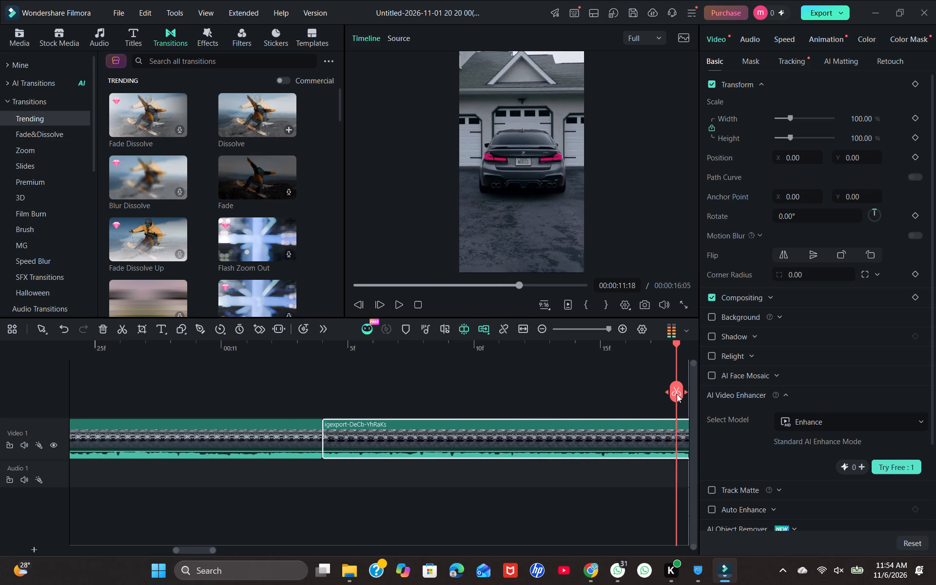
key(Right)
key(Right)
key(Right)
key(Right)
key(Right)
key(Right)
key(Right)
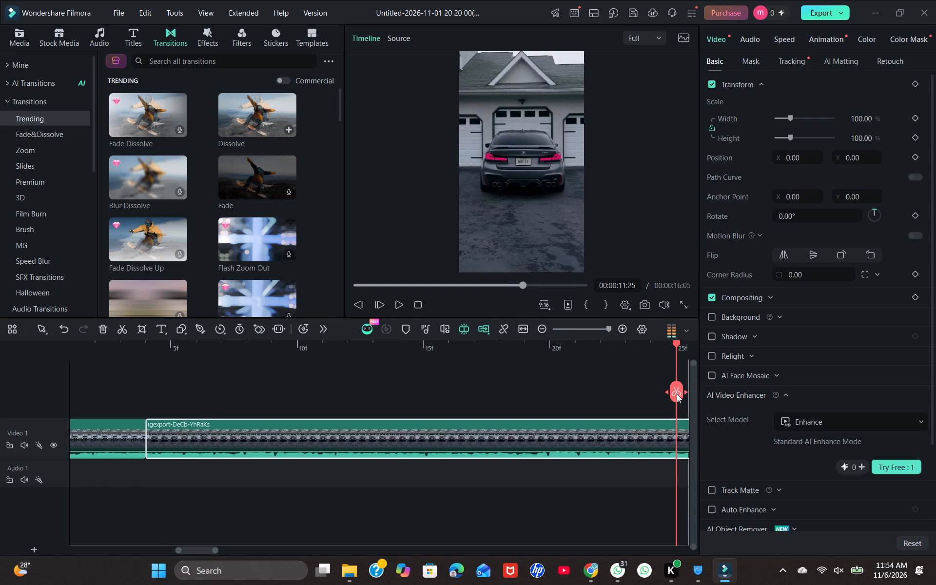
key(Right)
key(Right)
key(Right)
key(Right)
key(Right)
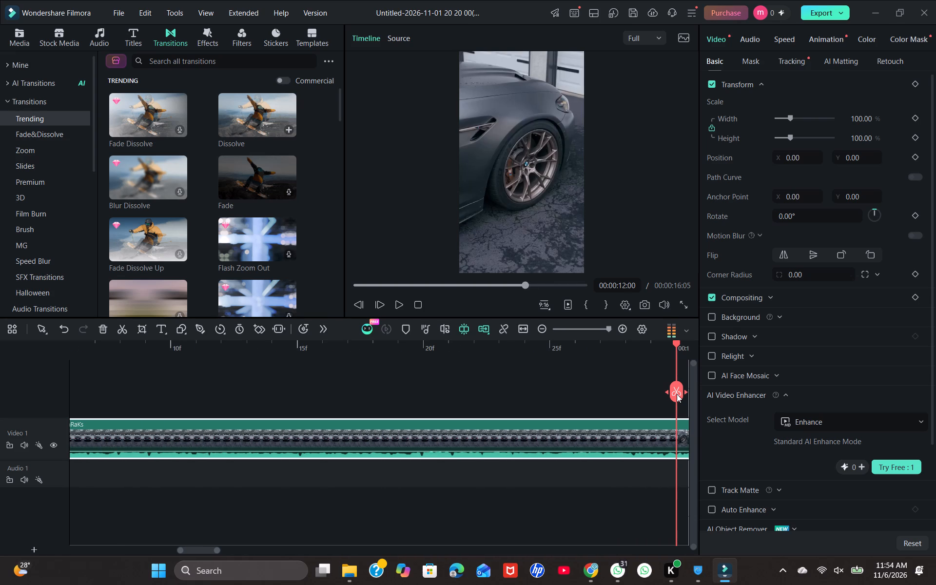
key(Left)
key(Right)
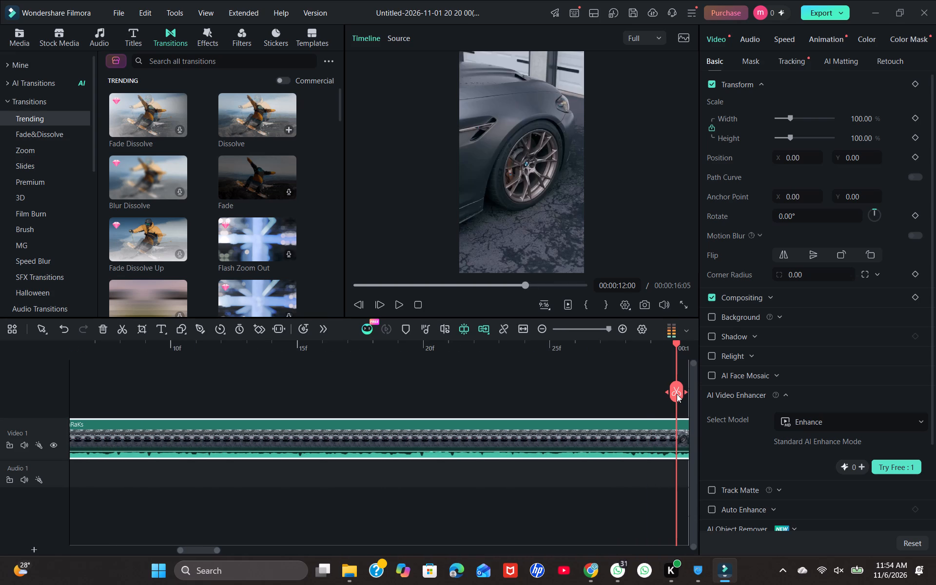
click(677, 394)
Split the clip at 00:00:12:25, where the front wheel close-up changes to the headlight and front corner close-up.
key(Right)
key(Right)
key(Right)
key(Right)
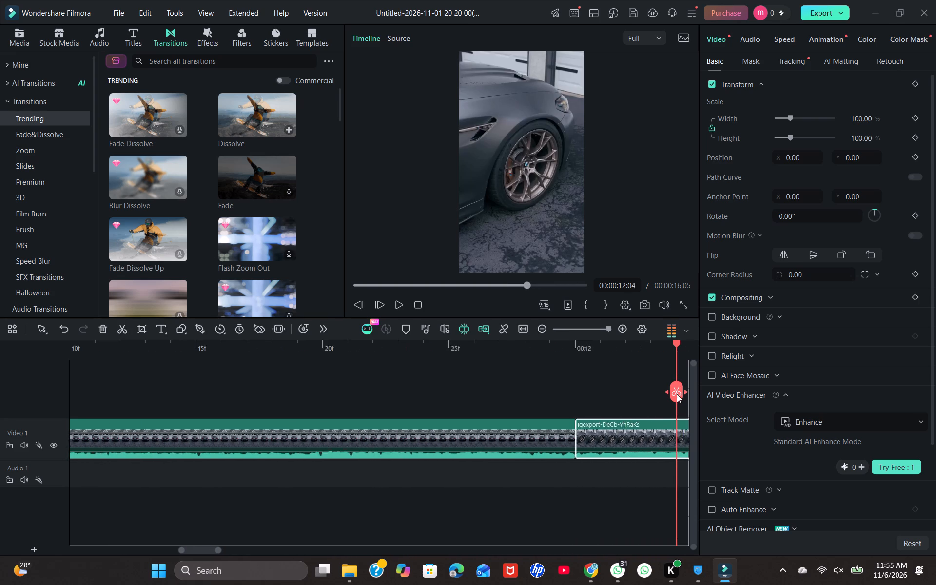
key(Right)
key(Right)
key(Right)
key(Right)
key(Right)
key(Right)
key(Right)
key(Right)
key(Right)
key(Right)
key(Right)
key(Right)
key(Right)
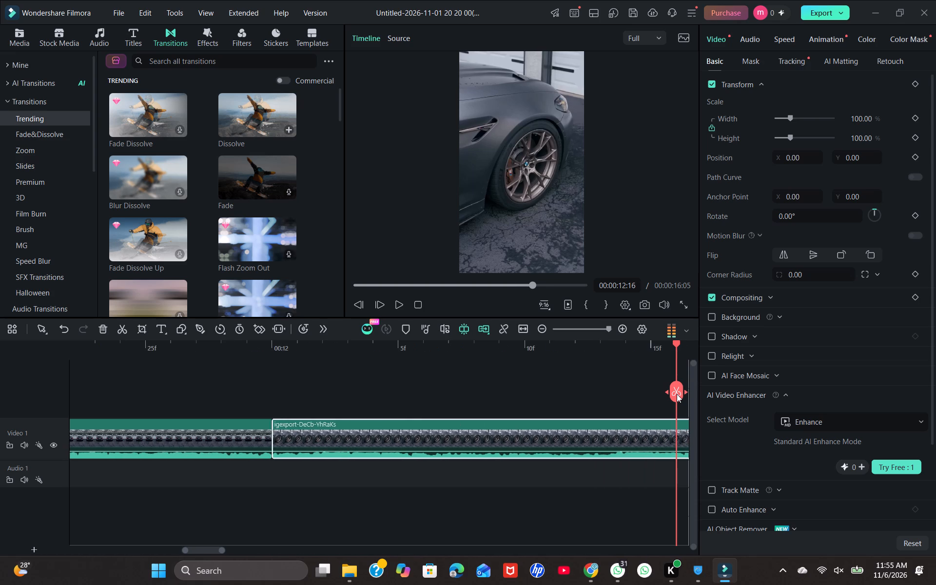
key(Right)
key(Right)
key(Right)
key(Right)
key(Right)
key(Right)
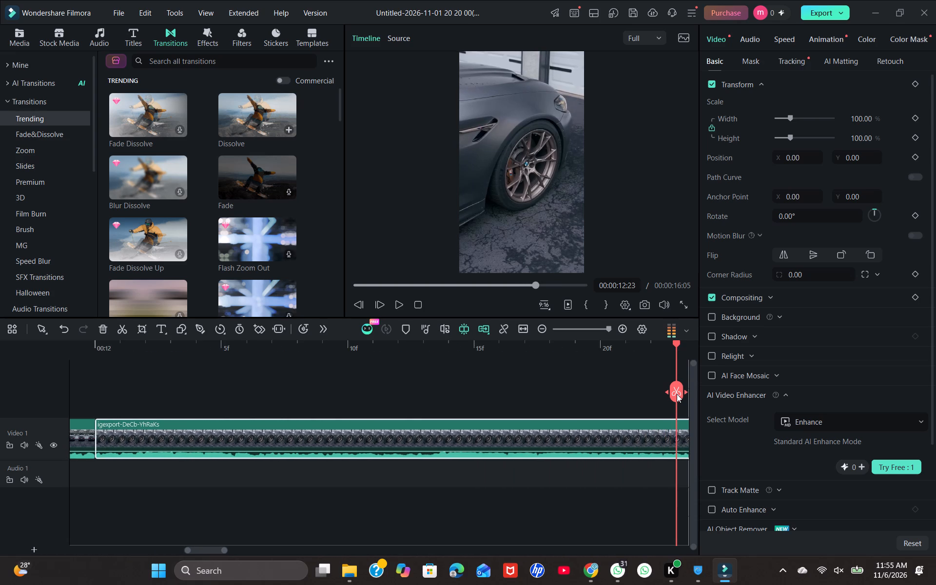
key(Right)
key(Right)
key(Left)
key(Right)
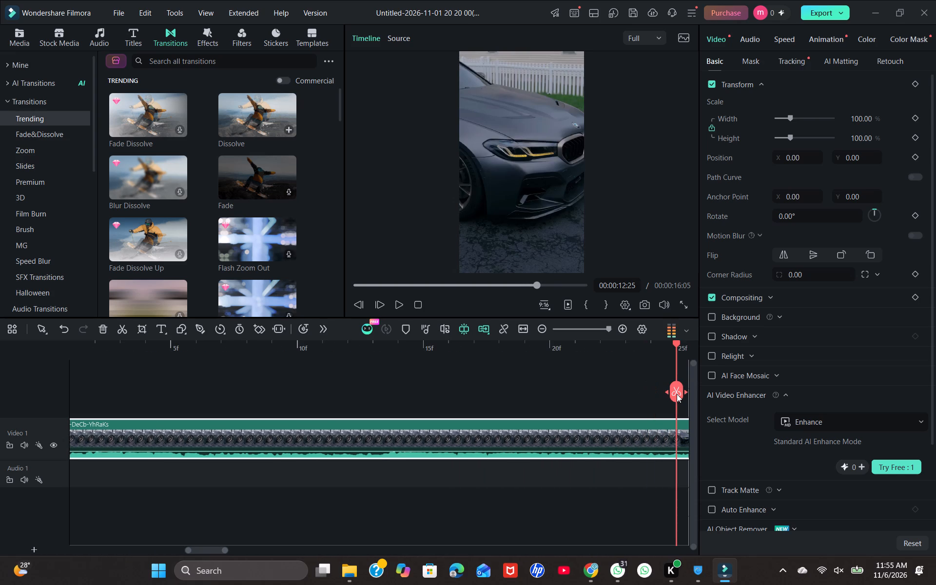
click(677, 394)
Split the clip at 00:00:13:20, where the headlight close-up changes to the angled front view before the garage doors.
key(Right)
key(Right)
key(Right)
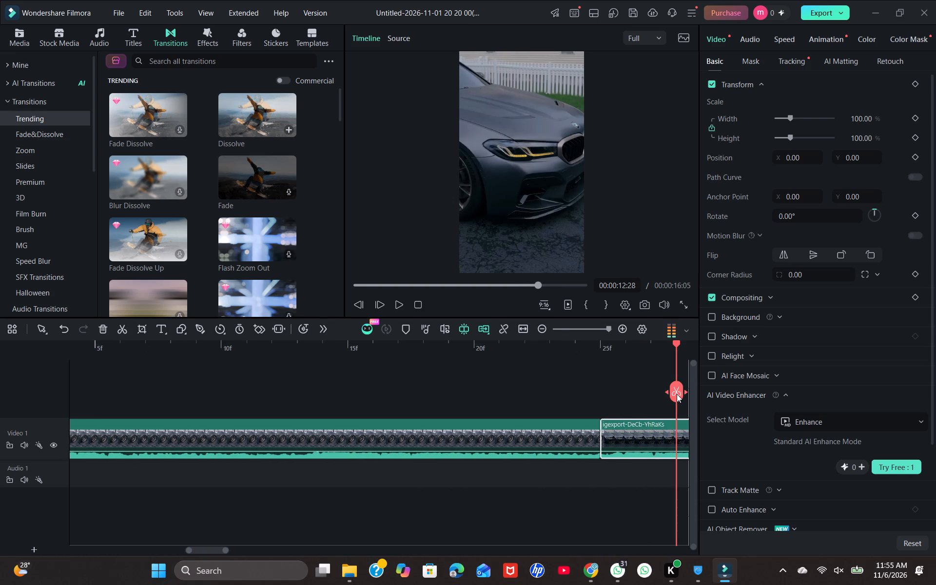
key(Right)
key(Right)
key(Right)
key(Right)
key(Right)
key(Right)
key(Right)
key(Right)
key(Right)
key(Right)
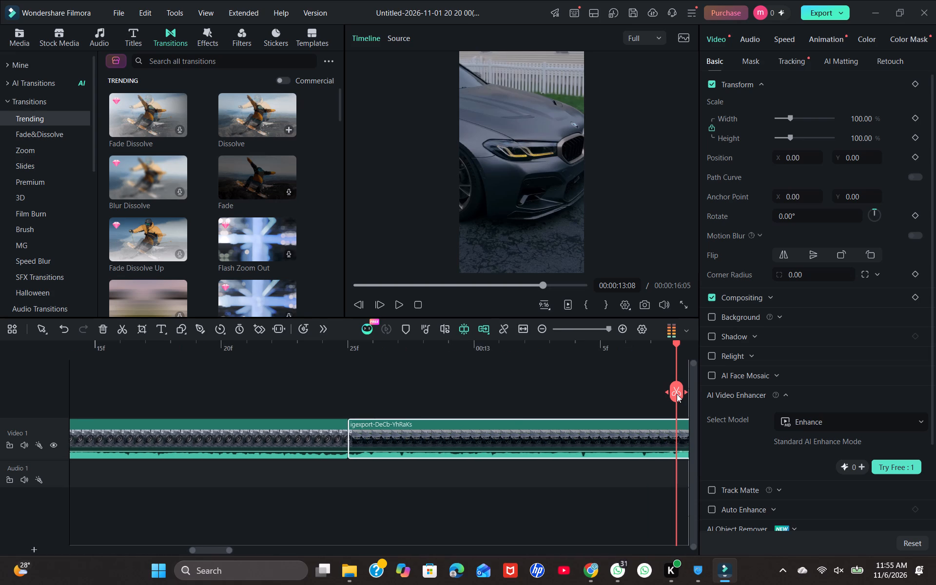
key(Right)
key(Right)
key(Right)
key(Right)
key(Right)
key(Right)
key(Right)
key(Right)
key(Right)
key(Right)
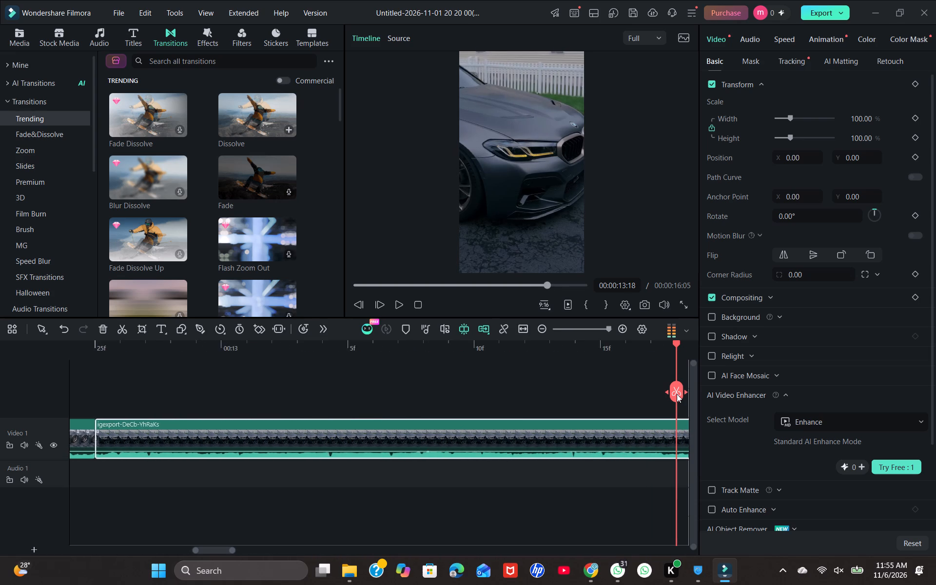
key(Right)
key(Right)
key(Right)
key(Left)
key(Left)
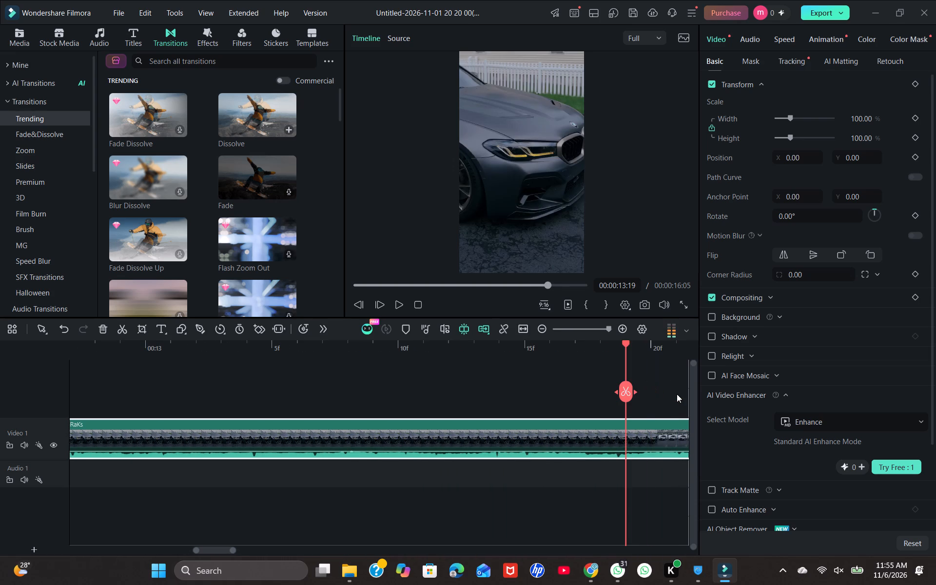
key(Right)
click(650, 398)
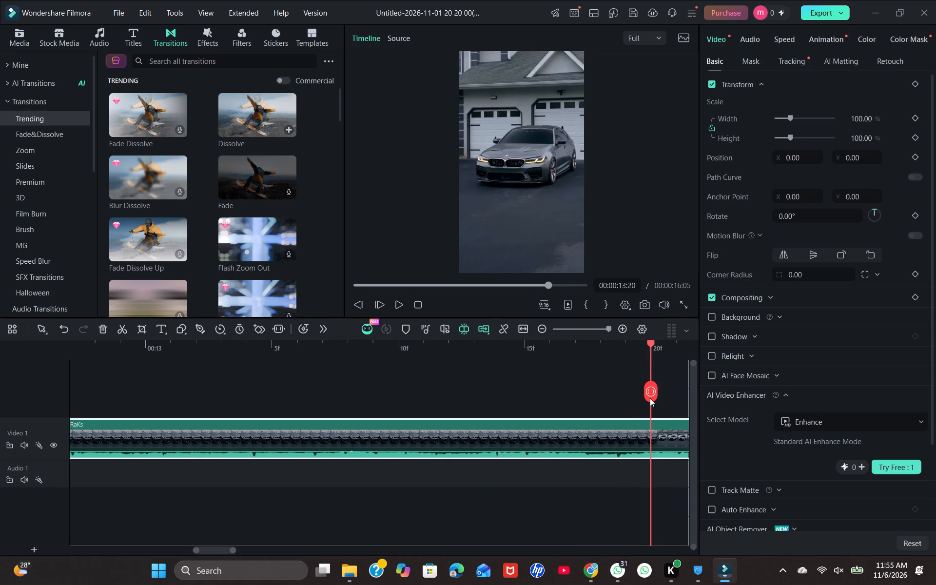
Examine the remaining footage frame by frame to the end of the video for any further shot change.
key(Right)
key(Right)
key(Right)
key(Right)
key(Right)
key(Right)
key(Right)
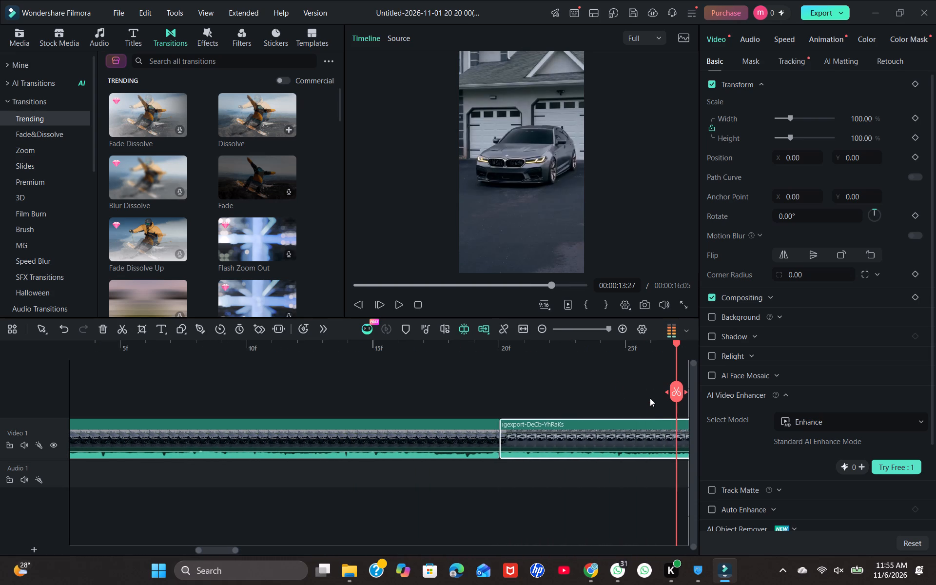
key(Right)
key(Right)
key(Right)
key(Right)
key(Right)
key(Right)
key(Right)
key(Right)
key(Right)
key(Right)
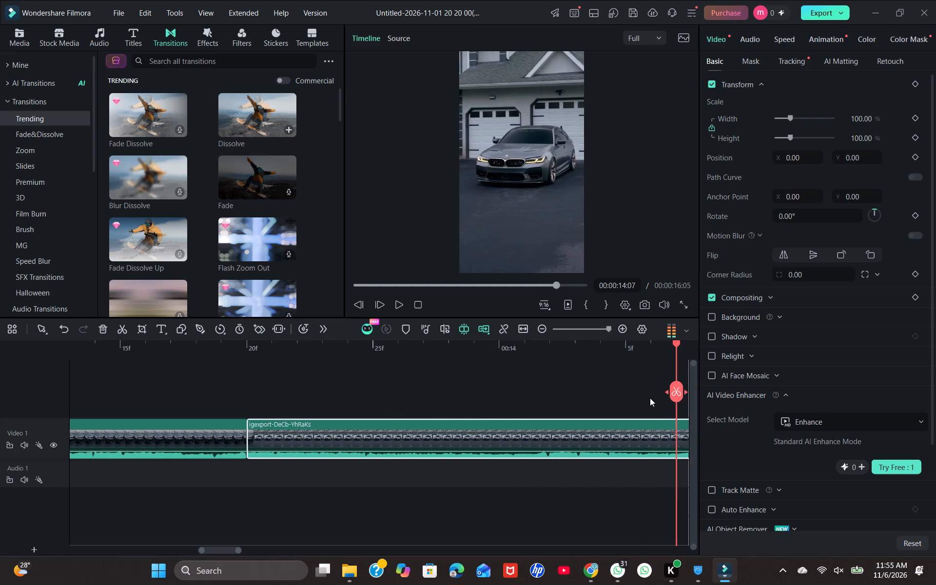
key(Right)
key(Right)
key(Right)
key(Right)
key(Right)
key(Right)
key(Right)
key(Right)
key(Right)
key(Right)
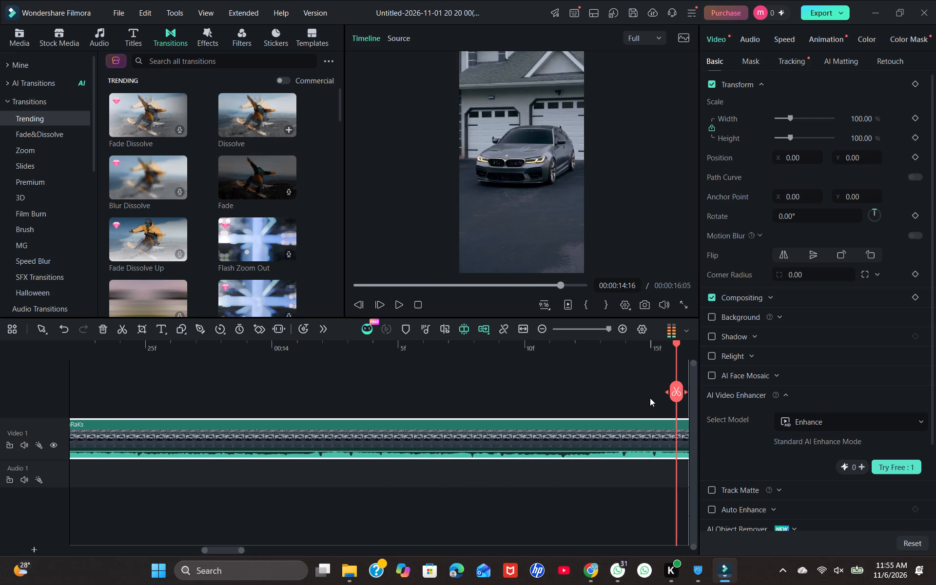
key(Right)
key(Right)
key(Right)
key(Right)
key(Right)
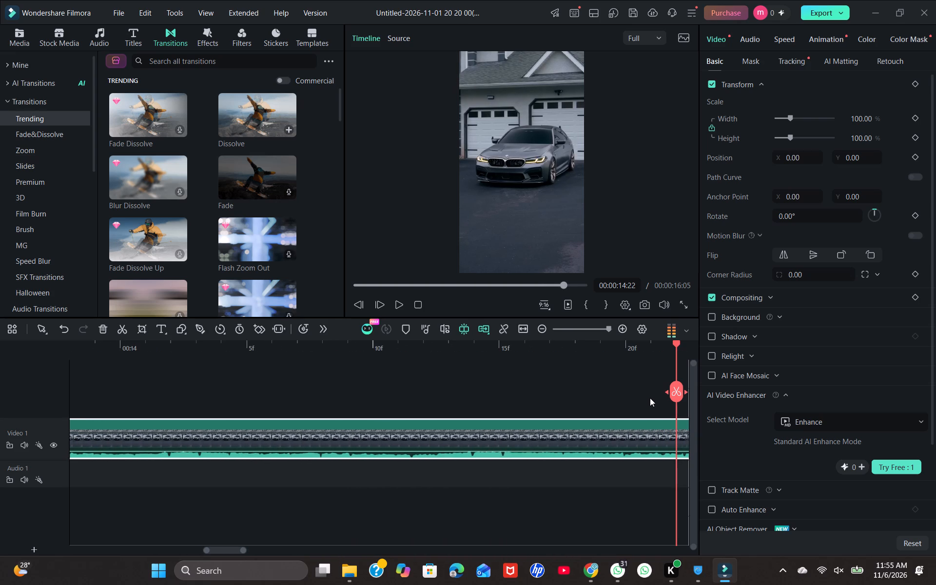
key(Right)
key(Right)
key(Right)
key(Right)
key(Right)
key(Right)
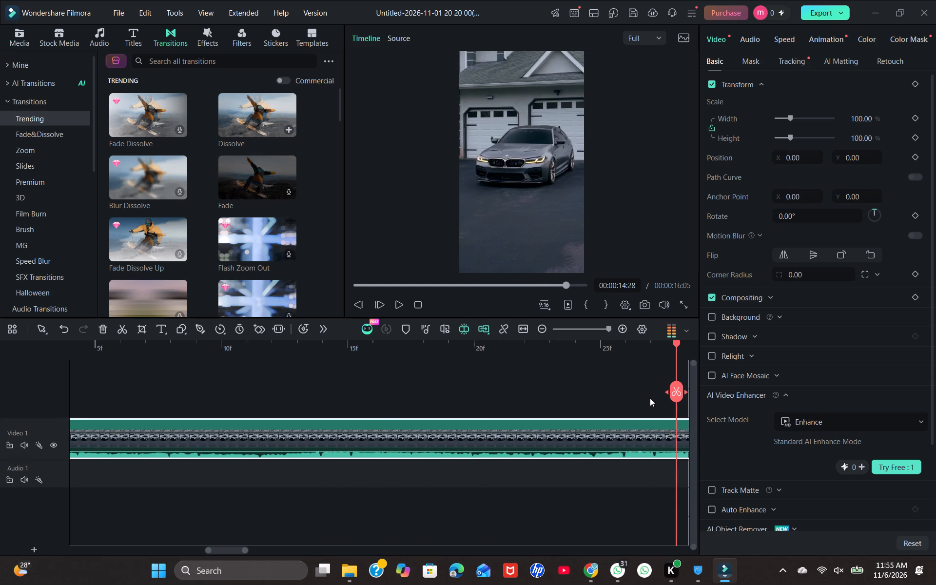
key(Right)
key(Right)
key(Right)
key(Right)
key(Right)
key(Right)
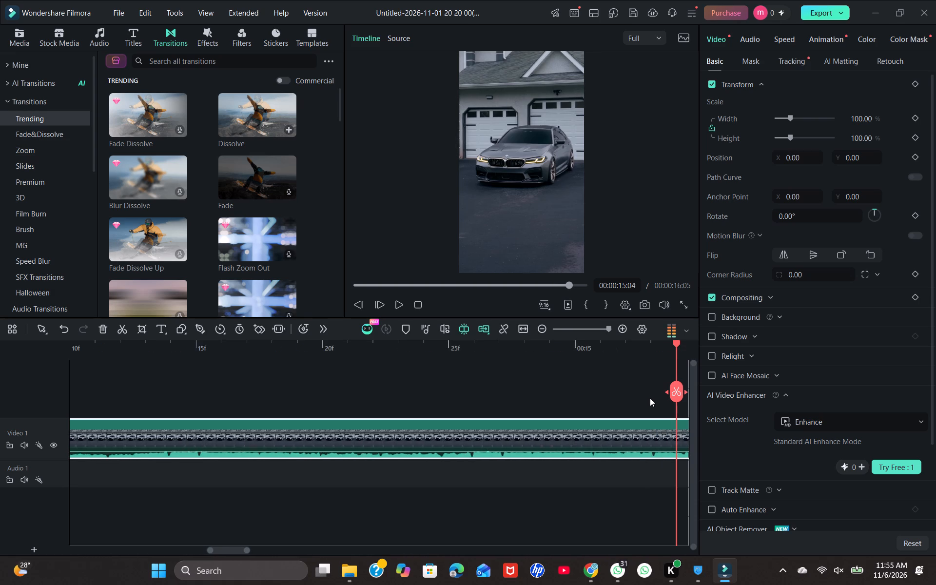
key(Right)
key(Right)
key(Right)
key(Right)
key(Right)
key(Right)
key(Right)
key(Right)
key(Right)
key(Right)
key(Right)
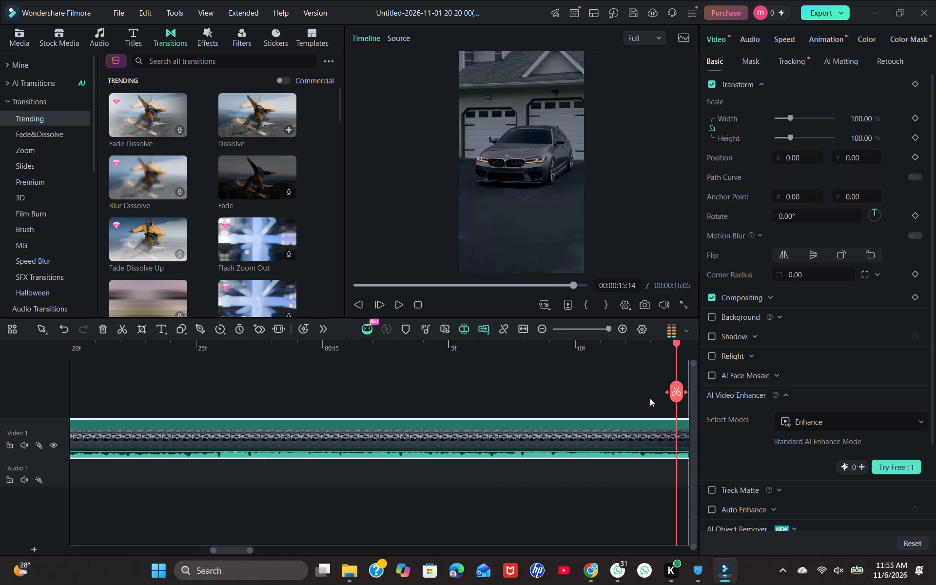
key(Right)
key(Right)
key(Right)
key(Right)
key(Right)
key(Right)
key(Right)
key(Right)
key(Right)
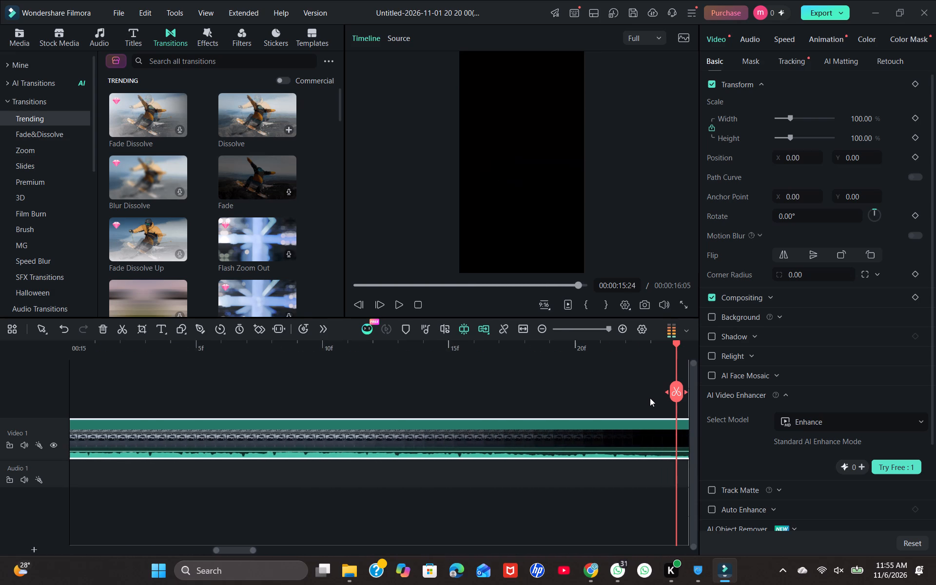
key(Right)
key(Right)
key(Right)
key(Right)
key(Right)
key(Right)
key(Right)
key(Right)
key(Right)
key(Right)
key(Right)
key(Right)
key(Right)
key(Right)
key(Right)
key(Right)
key(Right)
key(Right)
key(Right)
key(Right)
key(Right)
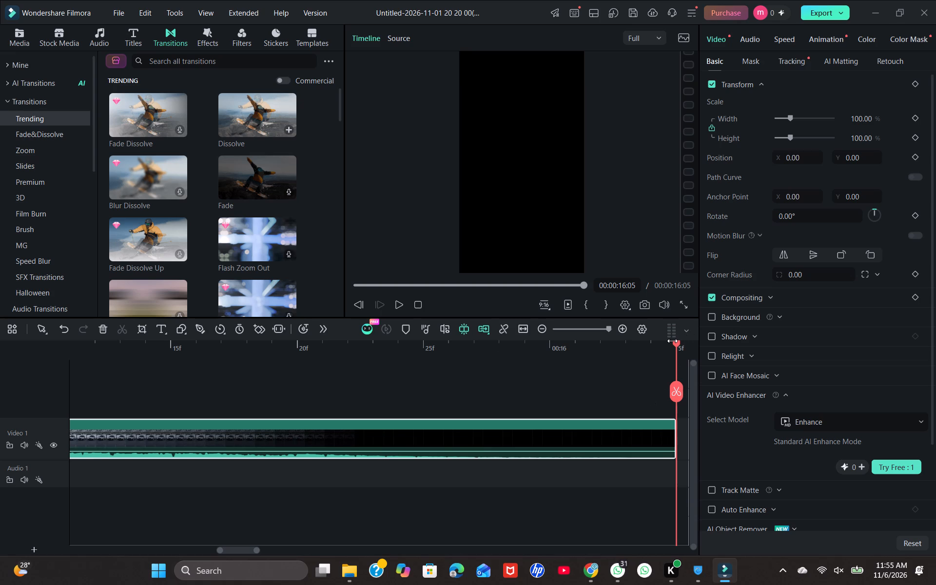
Return the playhead to the start of the timeline at 00:00:00:00 and deselect the clip.
drag(674, 342, 200, 387)
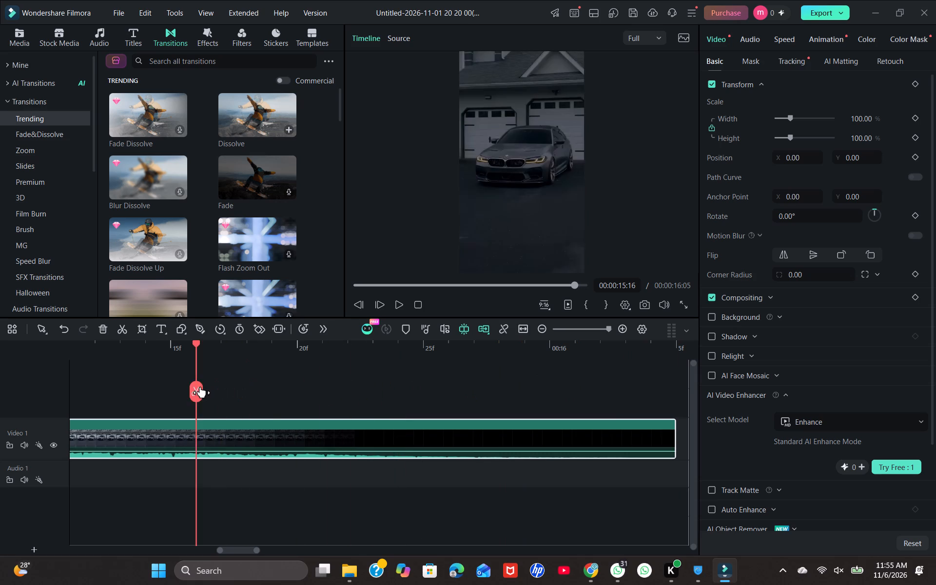
drag(200, 387, 24, 386)
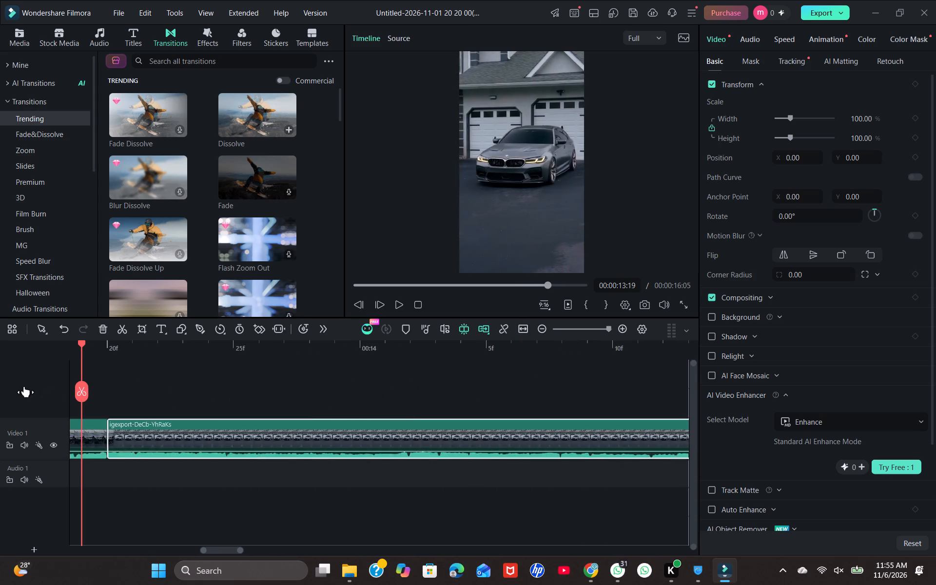
drag(24, 386, 0, 386)
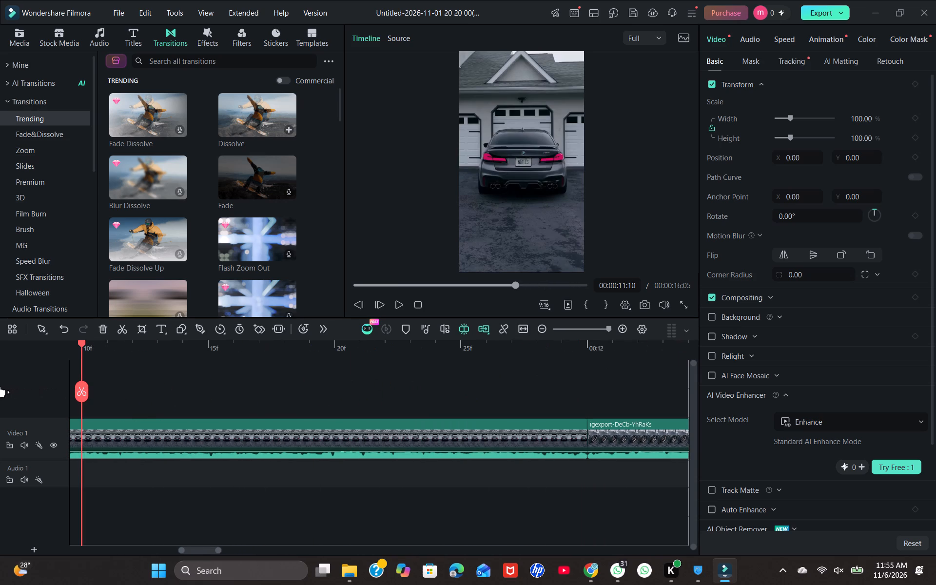
drag(0, 386, 0, 387)
scroll(324, 446, right, 6)
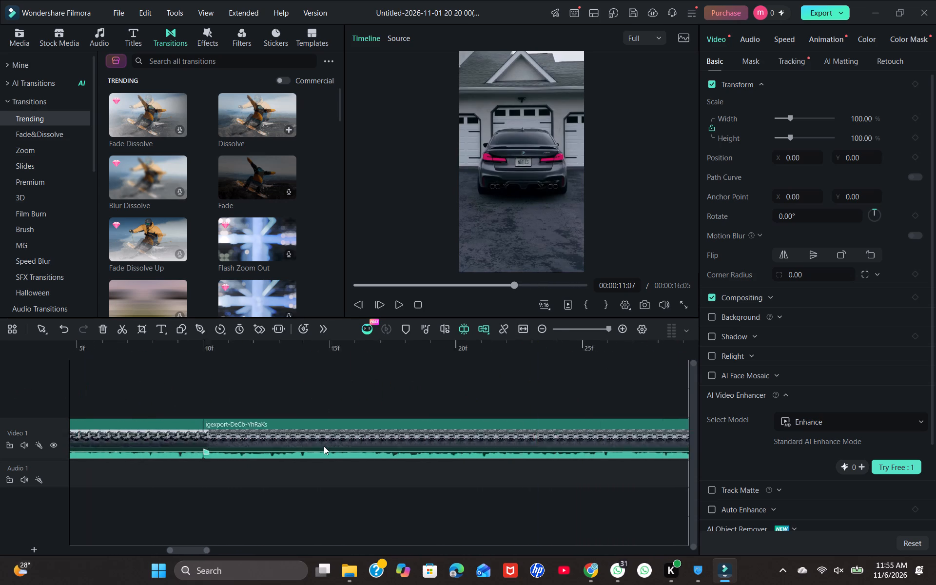
scroll(324, 446, right, 11)
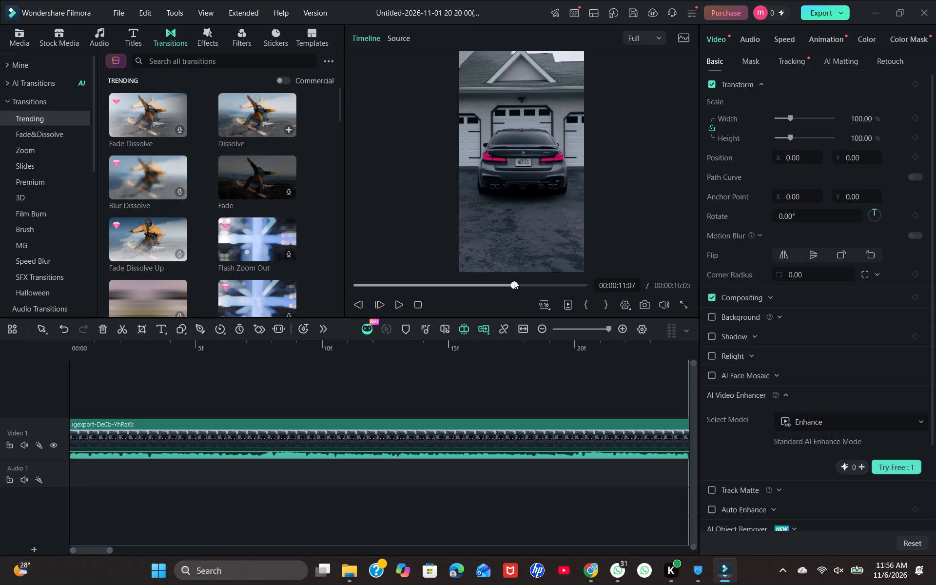
drag(513, 282, 300, 279)
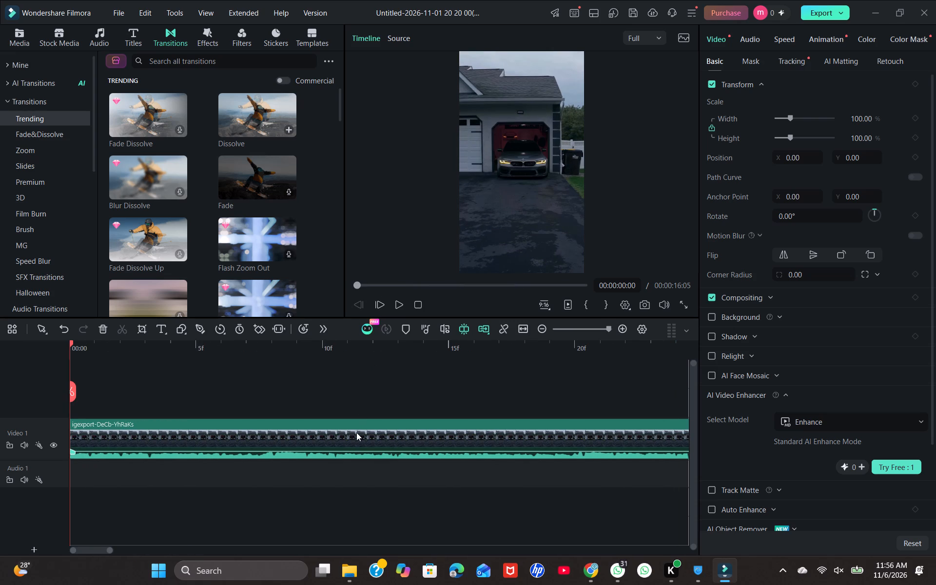
scroll(356, 432, right, 9)
click(96, 478)
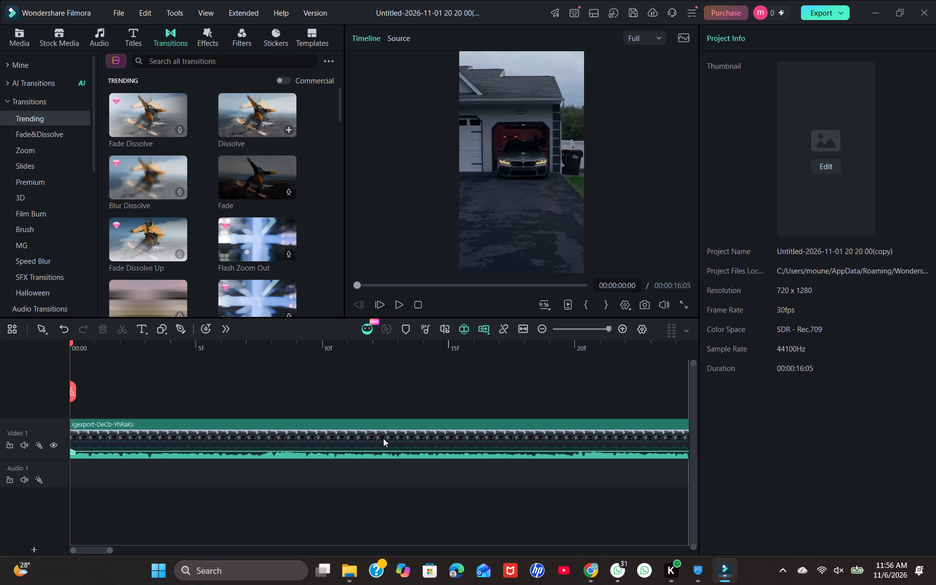
Zoom the timeline out to examine the whole sequence of split clips at once.
ctrl+scroll(383, 438, down, 12)
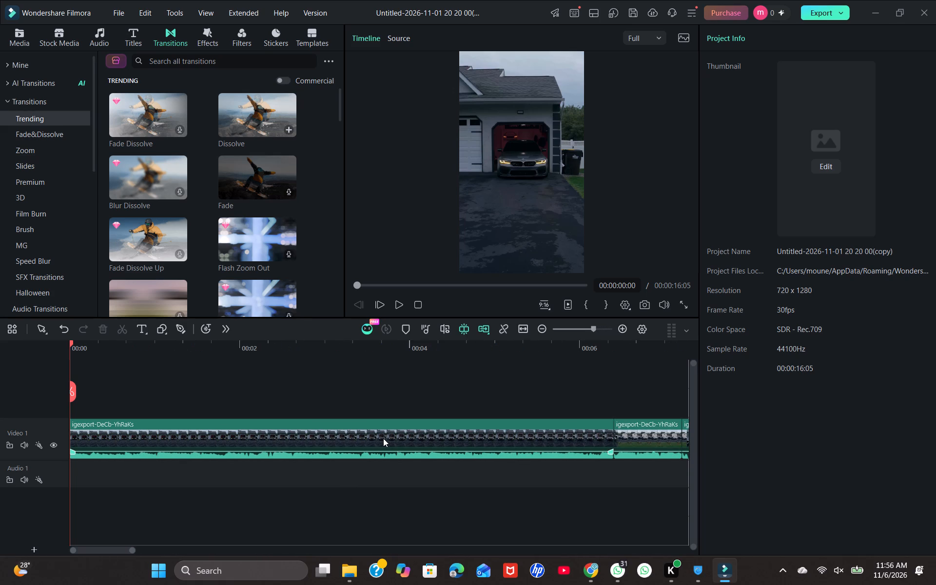
ctrl+scroll(383, 438, down, 9)
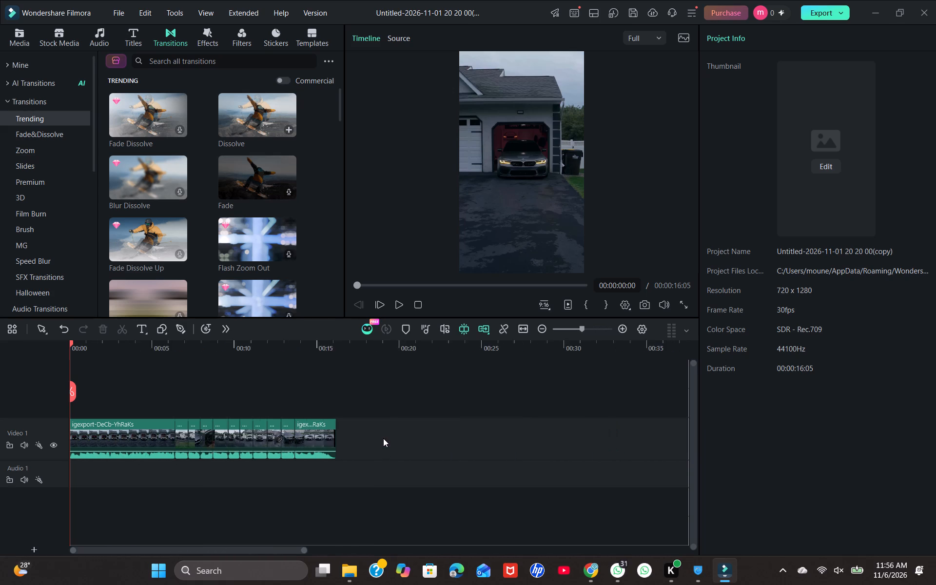
ctrl+scroll(383, 438, down, 3)
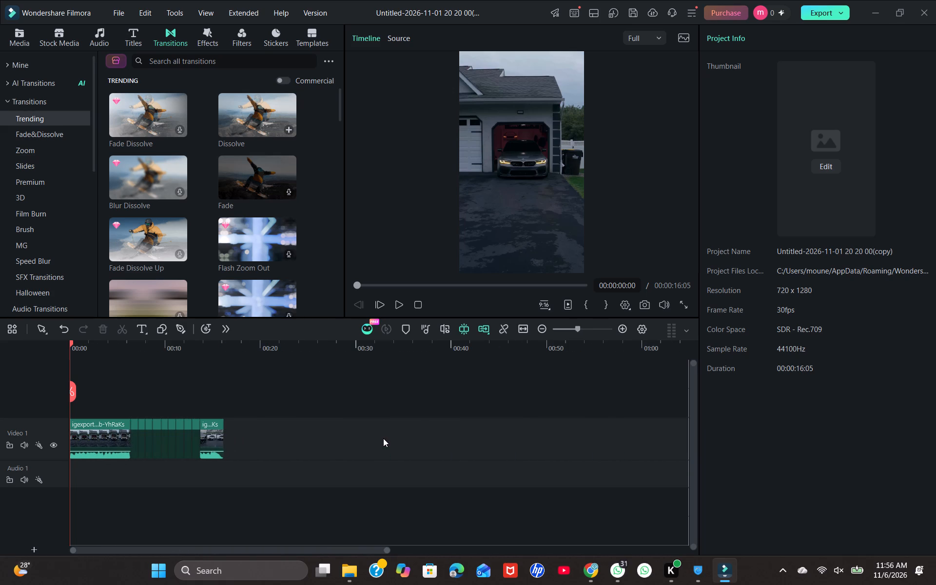
Review the first clip frame by frame from the timeline start through to its cut with the side-view shot at 00:00:06:12.
key(Right)
key(Right)
key(Right)
key(Right)
key(Right)
key(Right)
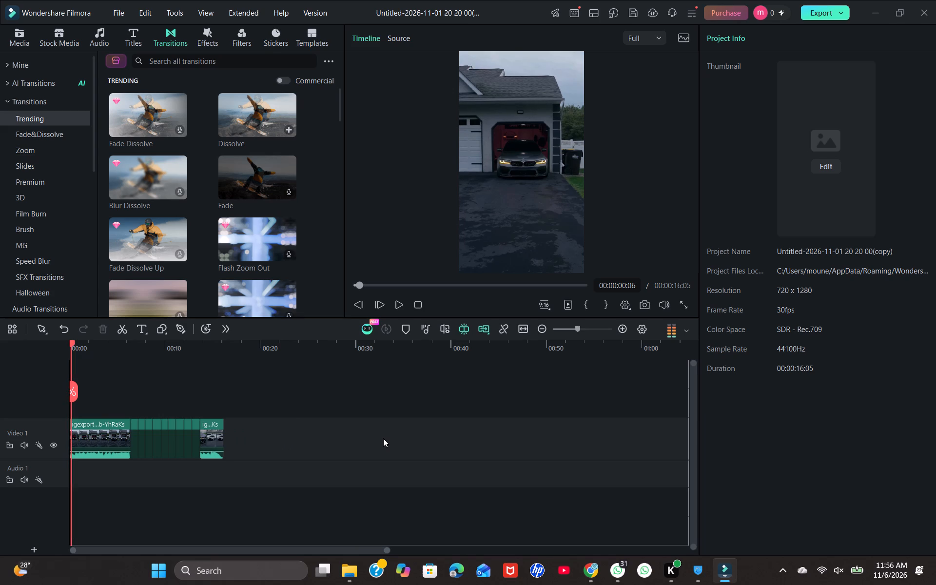
key(Right)
key(Right)
key(Right)
key(Right)
key(Right)
key(Right)
key(Right)
key(Right)
key(Right)
key(Right)
key(Right)
key(Right)
key(Right)
key(Right)
key(Right)
key(Right)
key(Right)
key(Right)
key(Right)
key(Right)
key(Right)
key(Right)
key(Right)
key(Right)
key(Right)
key(Right)
key(Right)
key(Right)
key(Right)
key(Right)
key(Right)
key(Right)
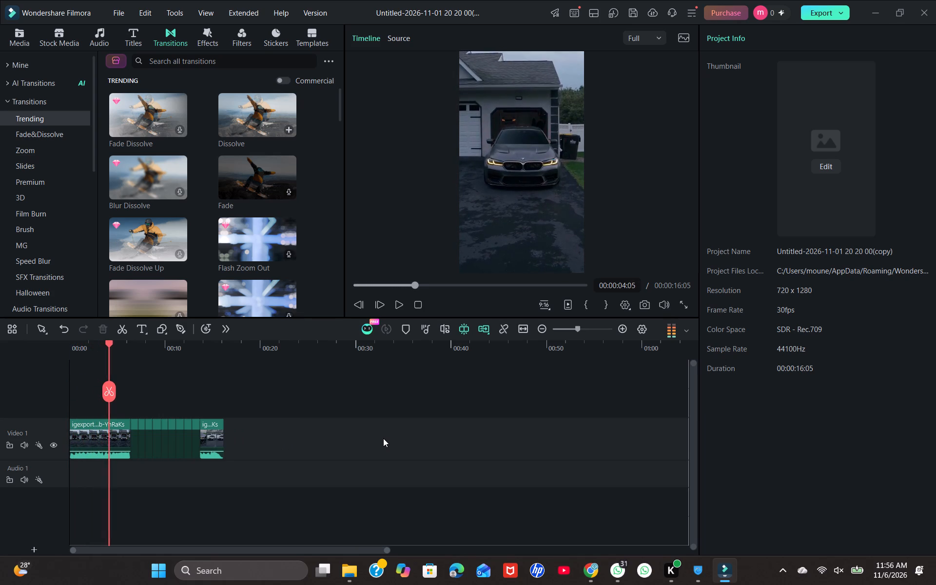
key(Right)
key(Right)
key(Right)
key(Right)
key(Right)
key(Right)
key(Right)
key(Right)
key(Right)
key(Right)
key(Right)
key(Right)
key(Right)
key(Right)
key(Right)
key(Right)
key(Right)
key(Right)
key(Right)
key(Right)
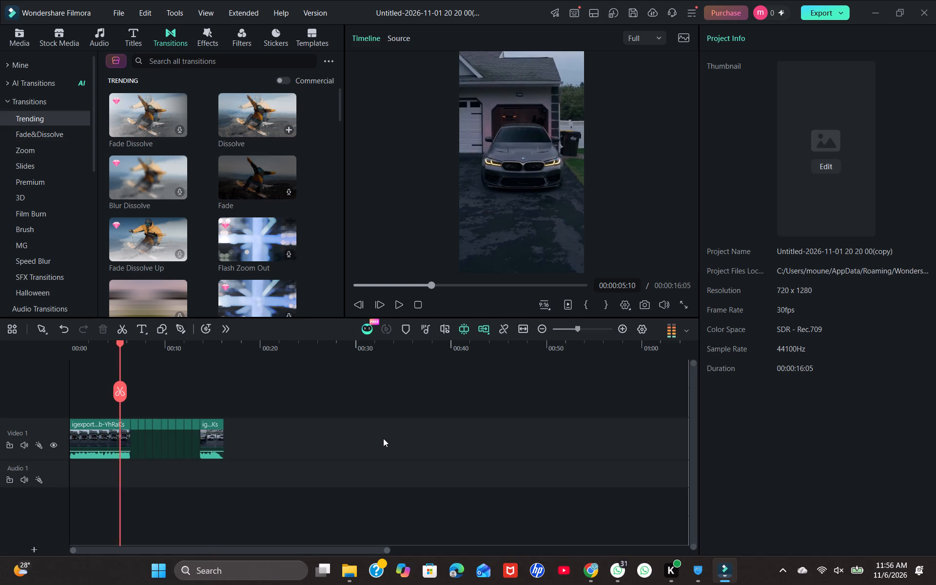
key(Right)
key(Right)
key(Right)
key(Right)
key(Right)
key(Right)
key(Right)
key(Right)
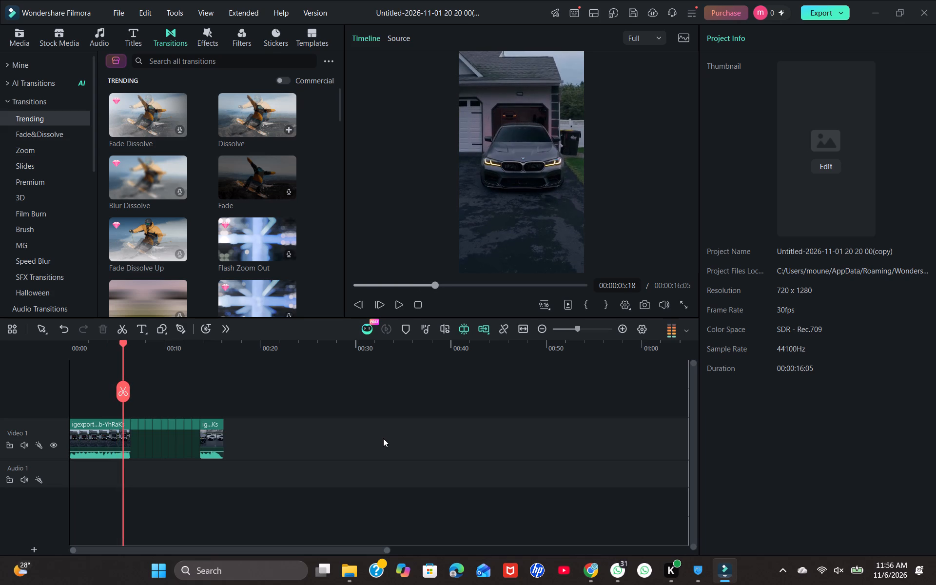
key(Right)
key(Right)
key(Right)
key(Right)
key(Right)
key(Right)
key(Right)
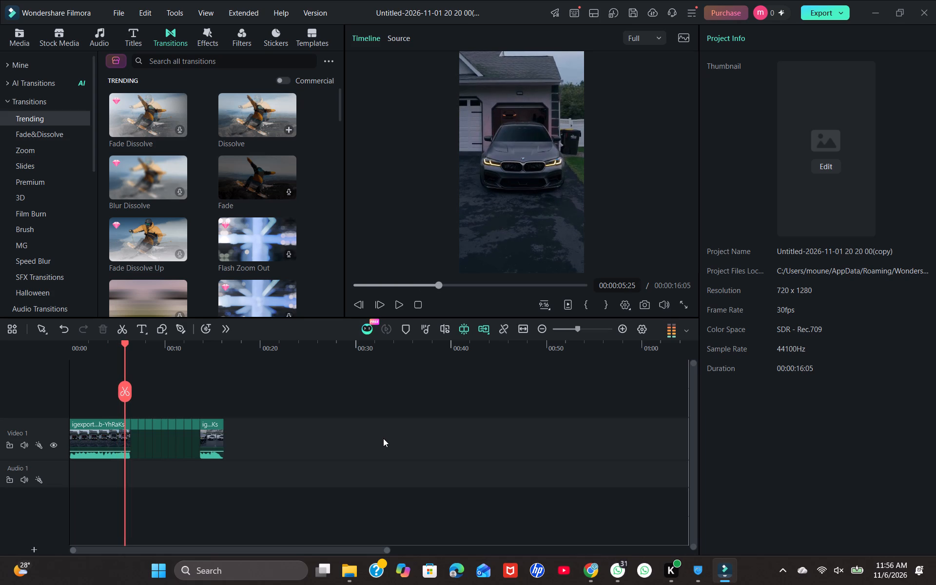
key(Right)
key(Right)
key(Right)
key(Right)
key(Right)
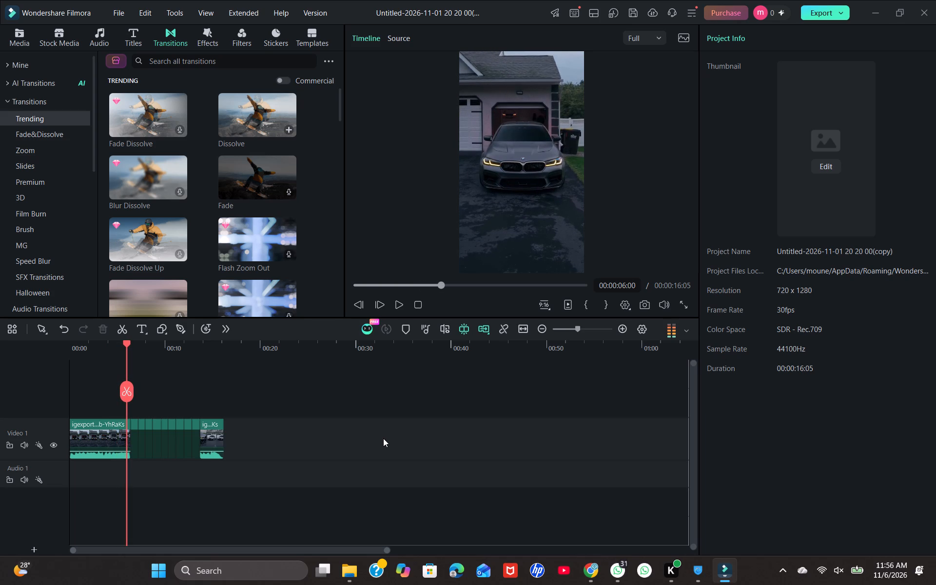
key(Right)
key(Right)
key(Right)
key(Right)
key(Right)
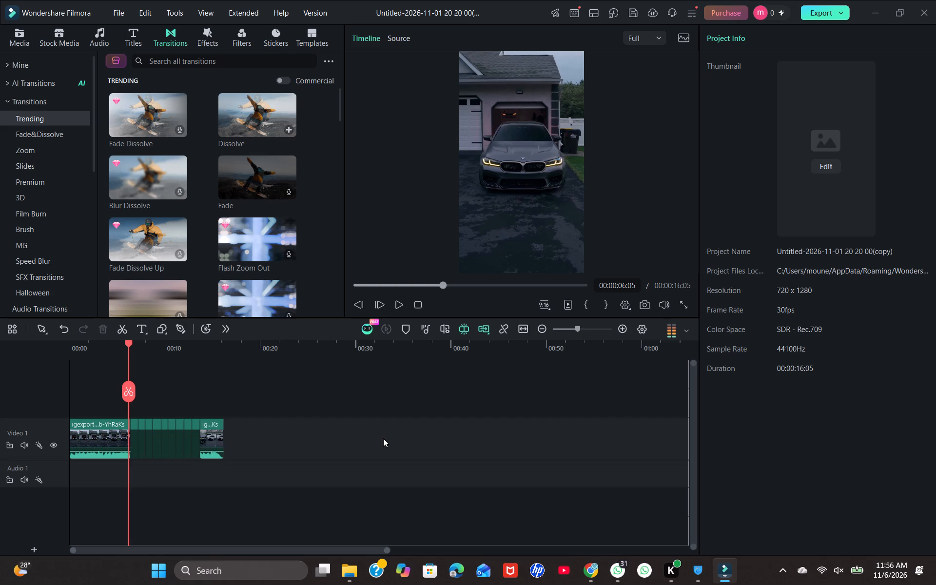
key(Right)
key(Right)
key(Right)
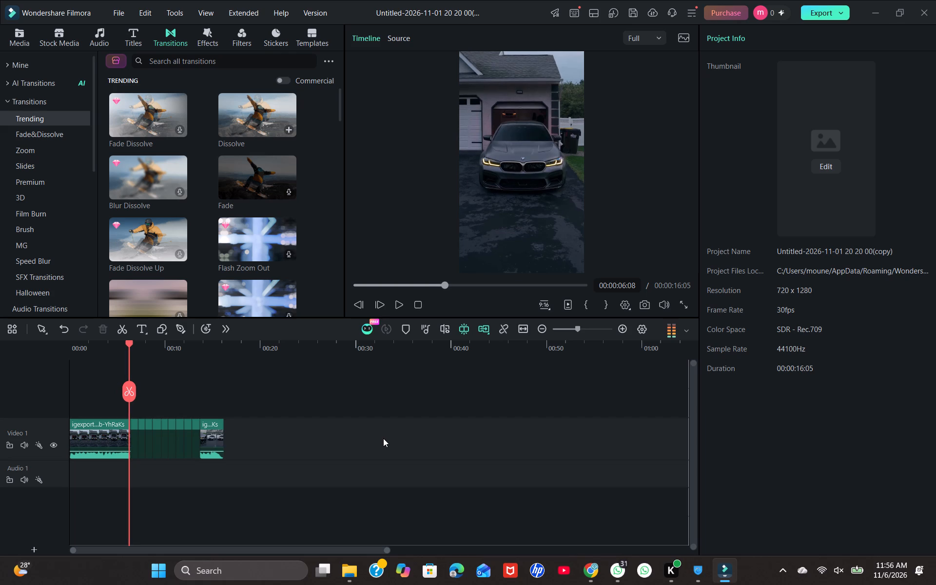
key(Right)
key(Right)
key(Right)
key(Right)
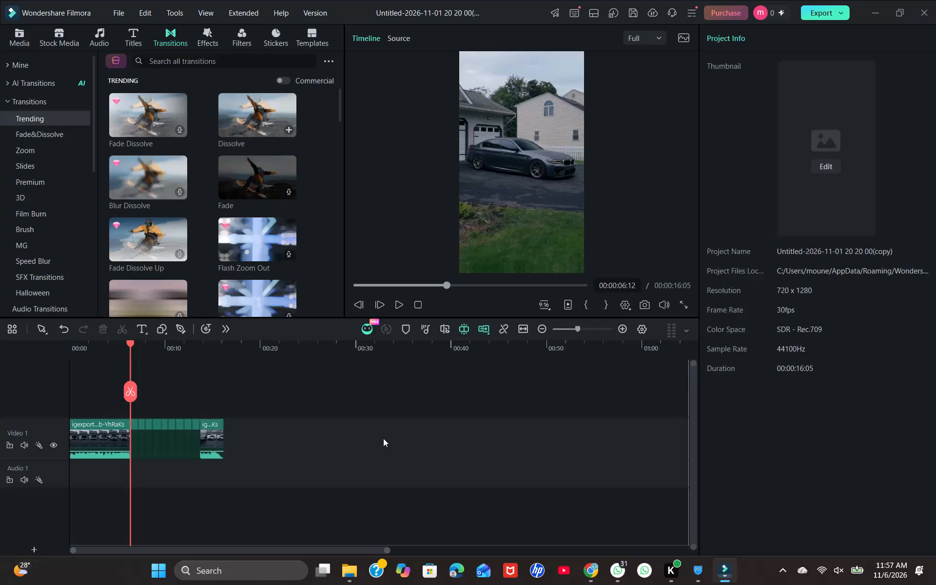
Review the first clip backwards and return the playhead to the timeline start at 00:00:00:00.
key(Left)
key(Left)
key(Left)
key(Left)
key(Left)
key(Left)
key(Left)
key(Left)
key(Left)
key(Left)
key(Left)
key(Left)
key(Left)
key(Left)
key(Left)
key(Left)
key(Left)
key(Left)
key(Left)
key(Left)
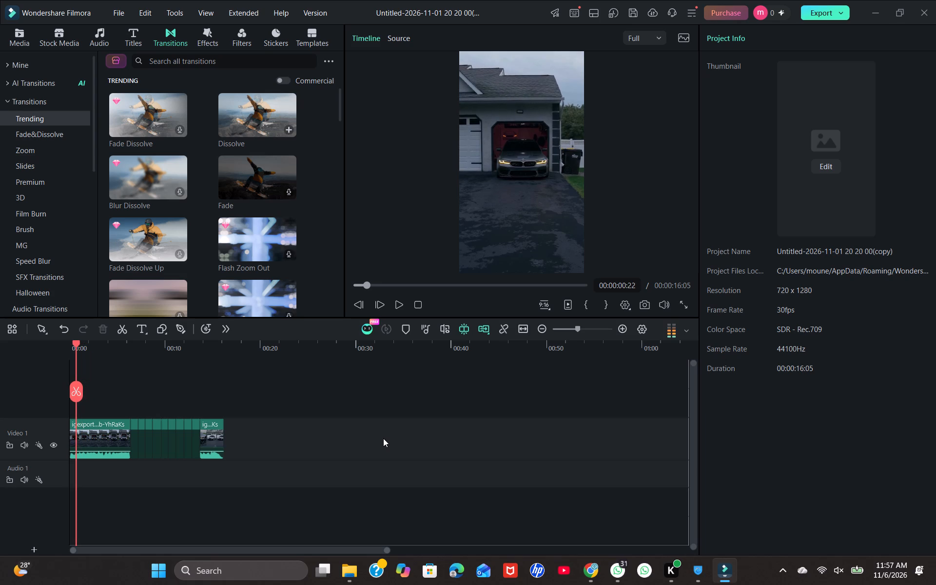
key(Left)
key(Left)
key(Left)
key(Left)
key(Left)
key(Left)
key(Left)
key(Left)
key(Left)
key(Left)
key(Left)
key(Left)
key(Left)
key(Left)
key(Left)
key(Left)
key(Left)
key(Left)
key(Left)
key(Left)
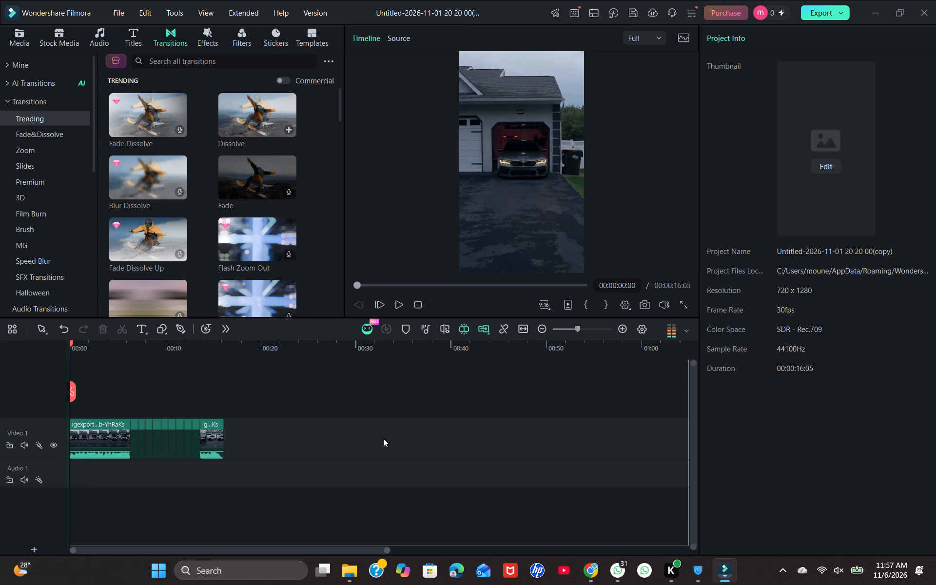
Select the first clip and examine its audio settings, including denoise, voice filters, voice characters and the waveform.
click(118, 456)
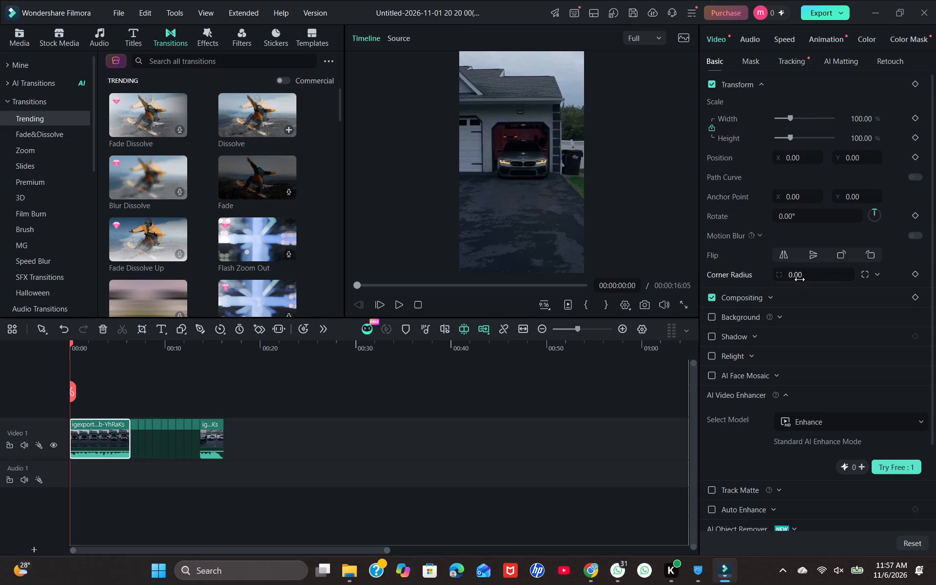
click(757, 44)
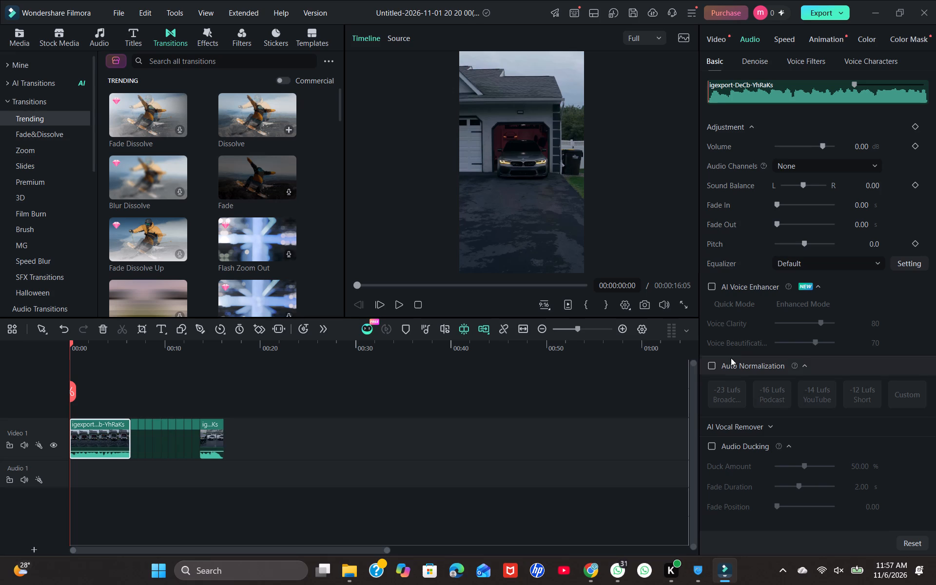
click(116, 455)
drag(116, 455, 116, 461)
click(762, 63)
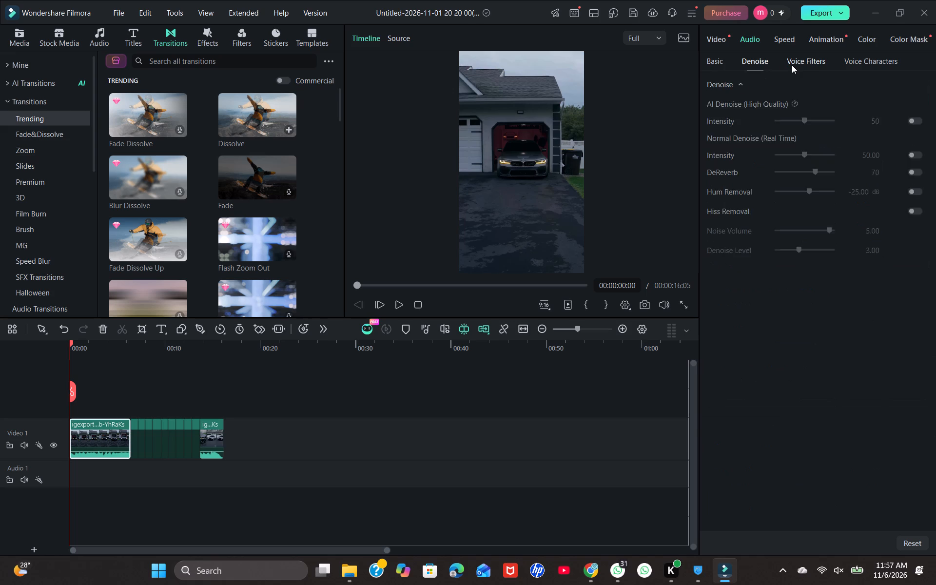
click(792, 65)
click(861, 66)
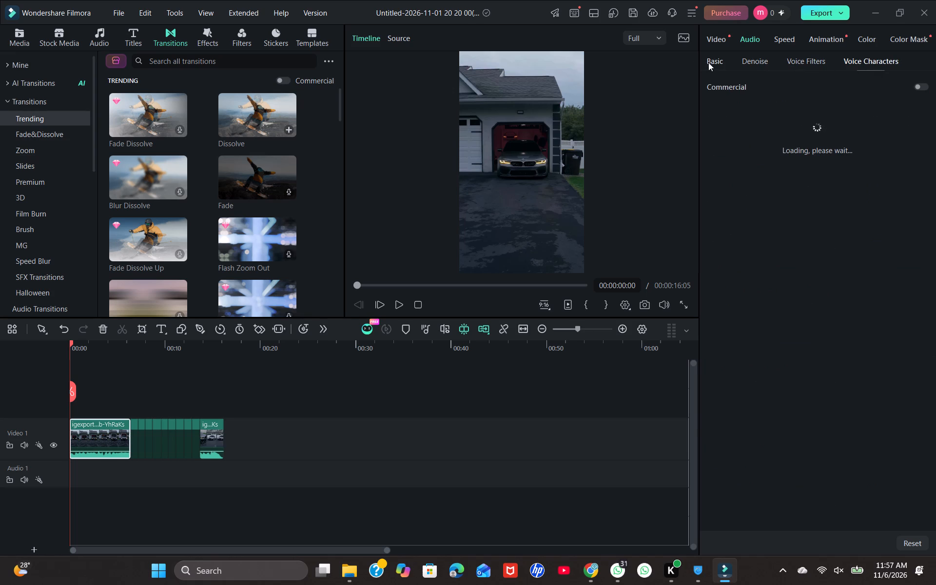
click(716, 63)
click(811, 99)
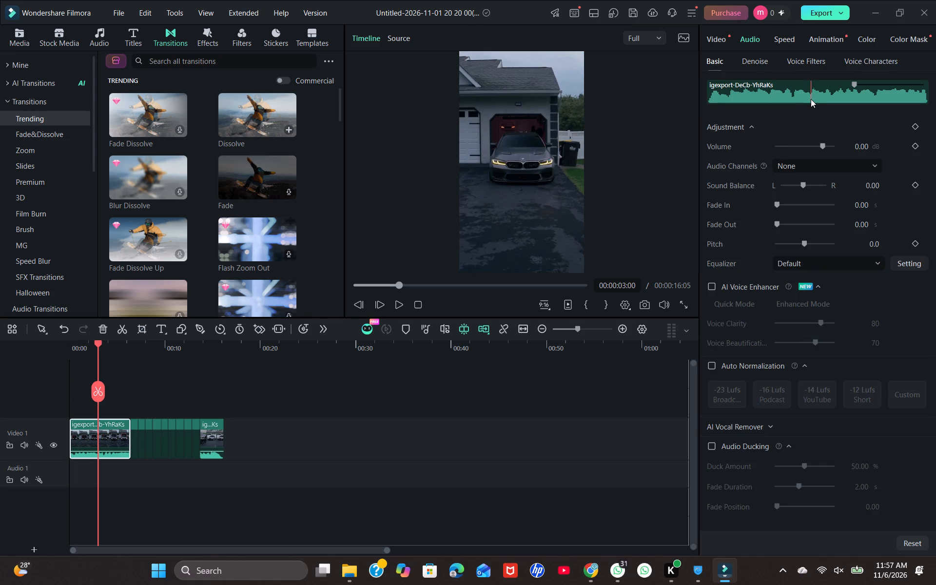
click(713, 96)
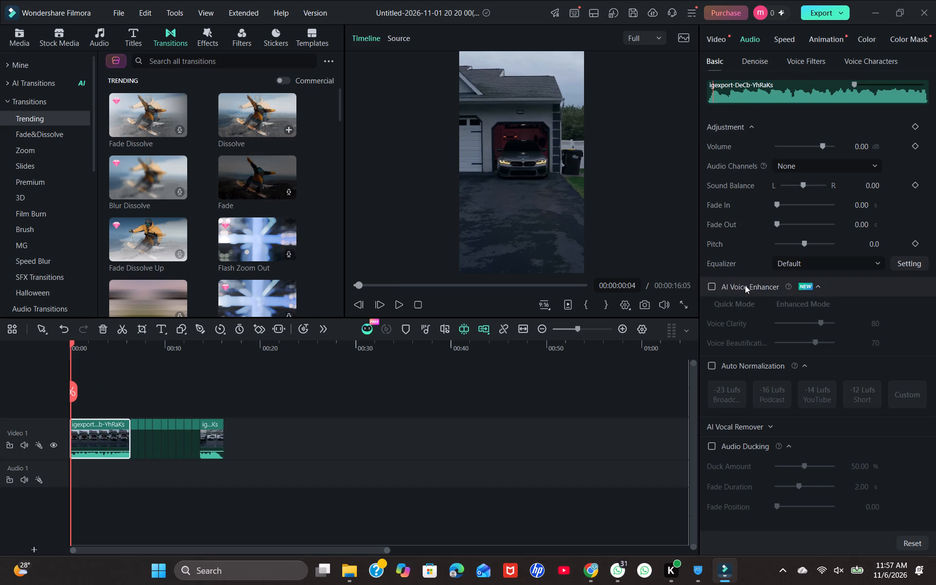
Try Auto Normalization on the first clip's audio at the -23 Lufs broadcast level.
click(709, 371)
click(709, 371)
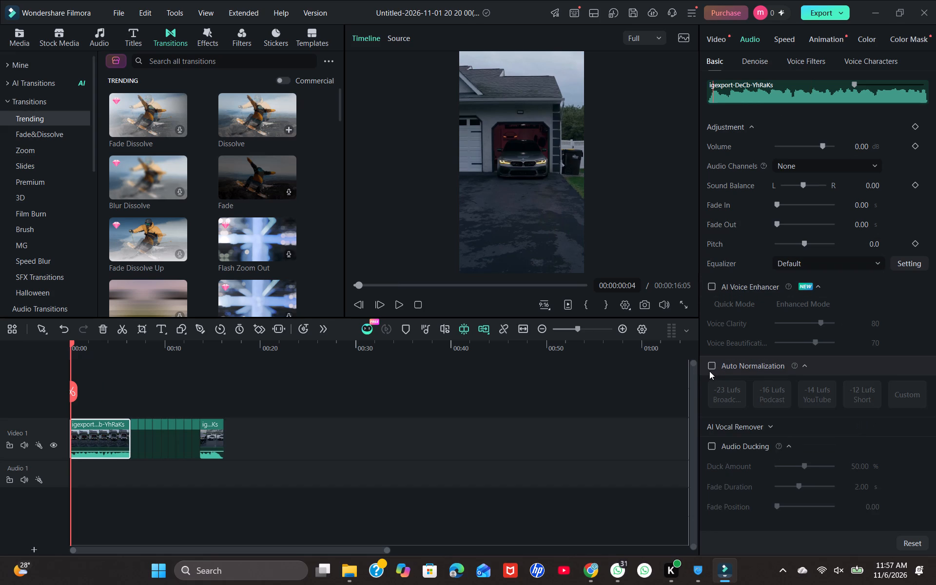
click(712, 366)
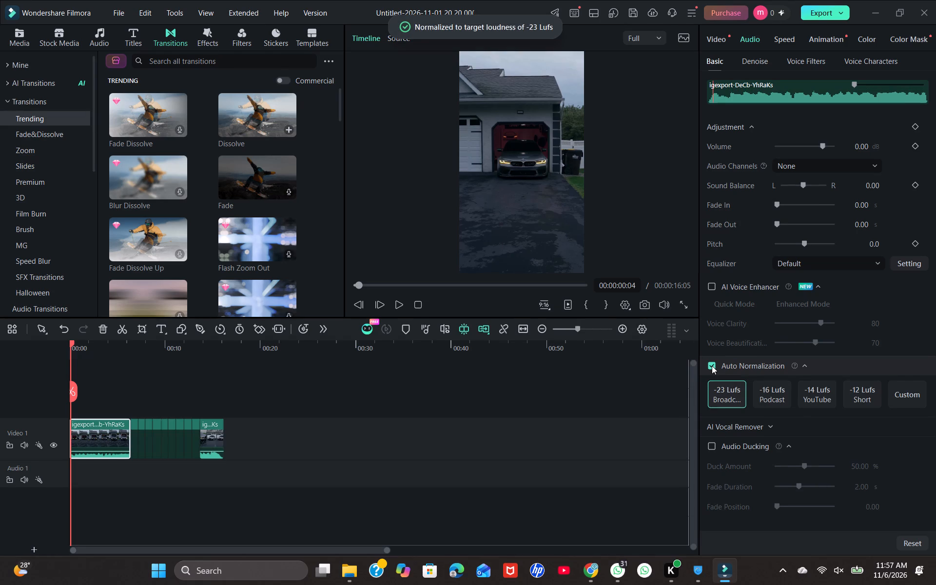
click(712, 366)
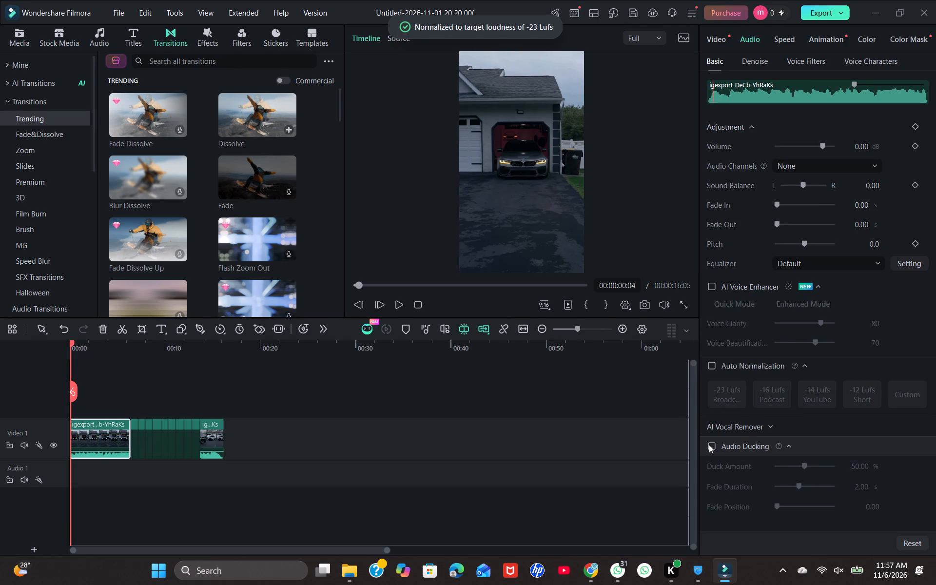
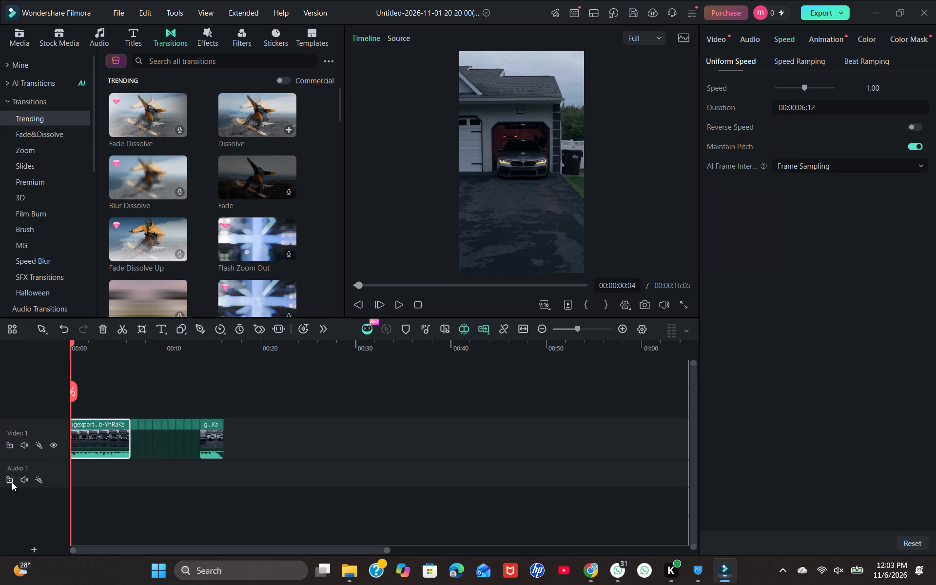
Add the_mentalist_edit MP3 from the Downloads folder to the Audio 1 track and align it with the timeline start.
click(350, 567)
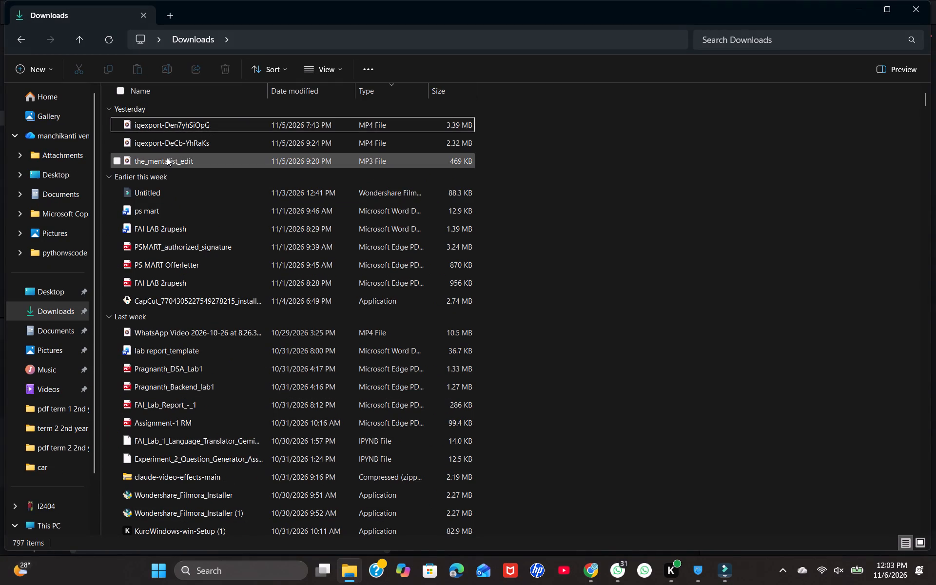
drag(166, 159, 252, 216)
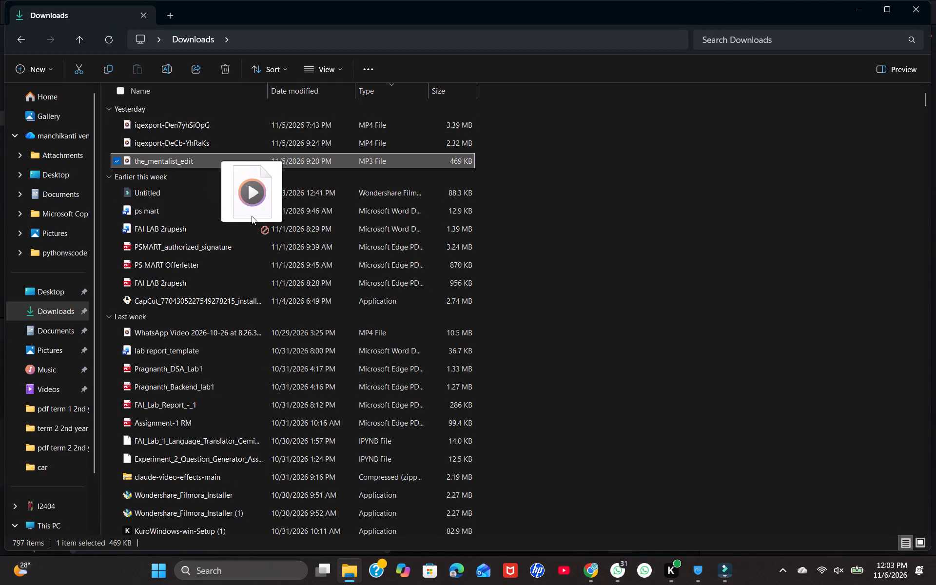
drag(252, 216, 194, 483)
key(alt+Tab)
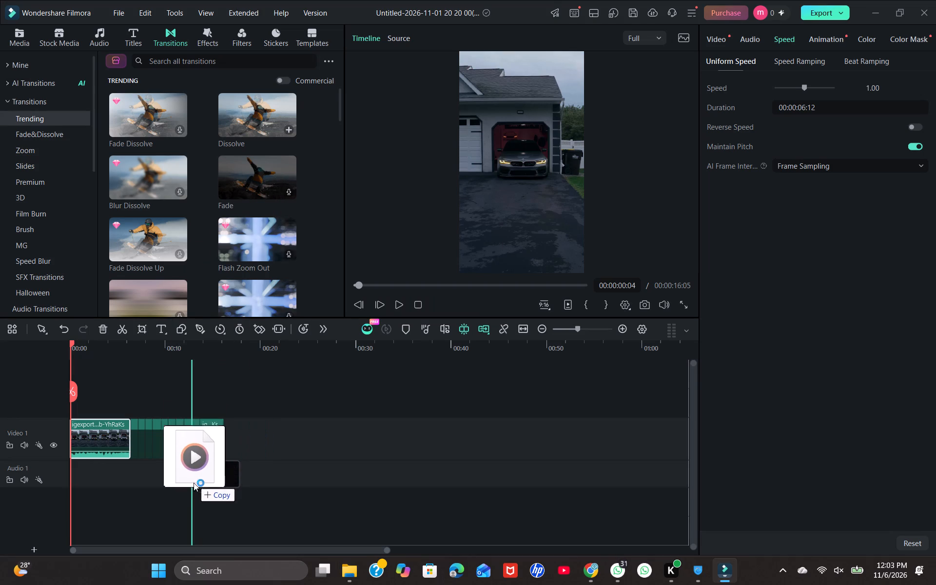
drag(194, 483, 168, 484)
drag(211, 474, 167, 478)
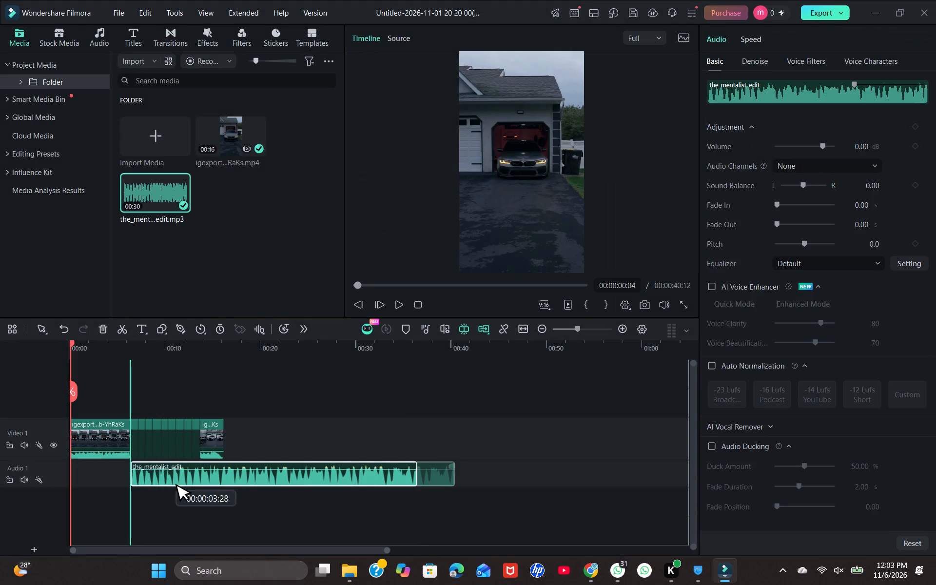
drag(167, 478, 114, 481)
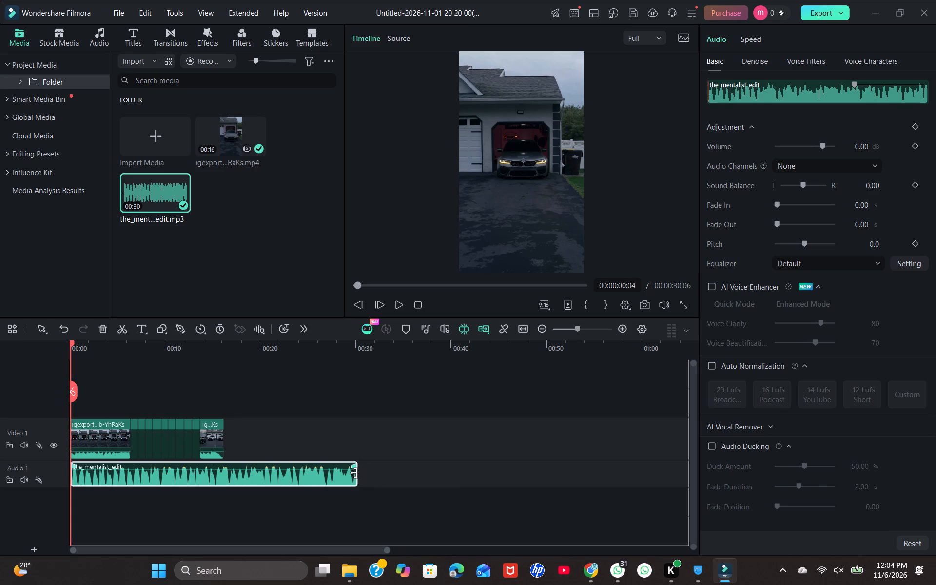
Trim the end of the the_mentalist_edit music clip to a duration of about 20 seconds.
drag(354, 473, 257, 470)
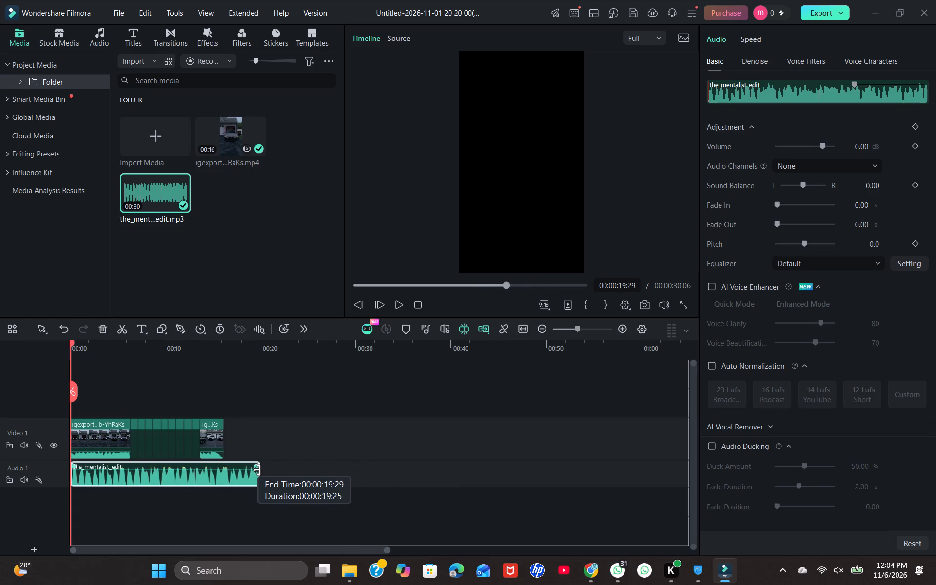
drag(257, 470, 259, 470)
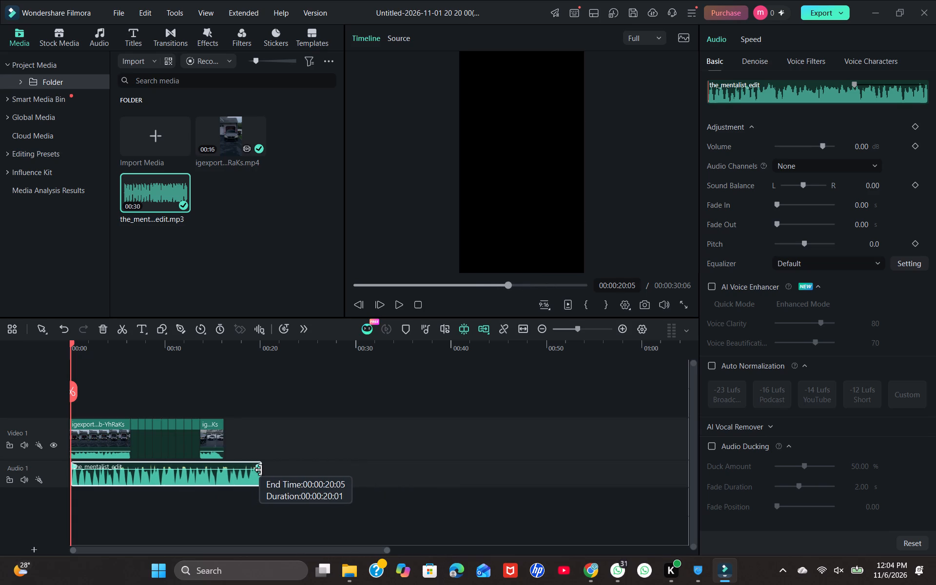
drag(259, 470, 258, 470)
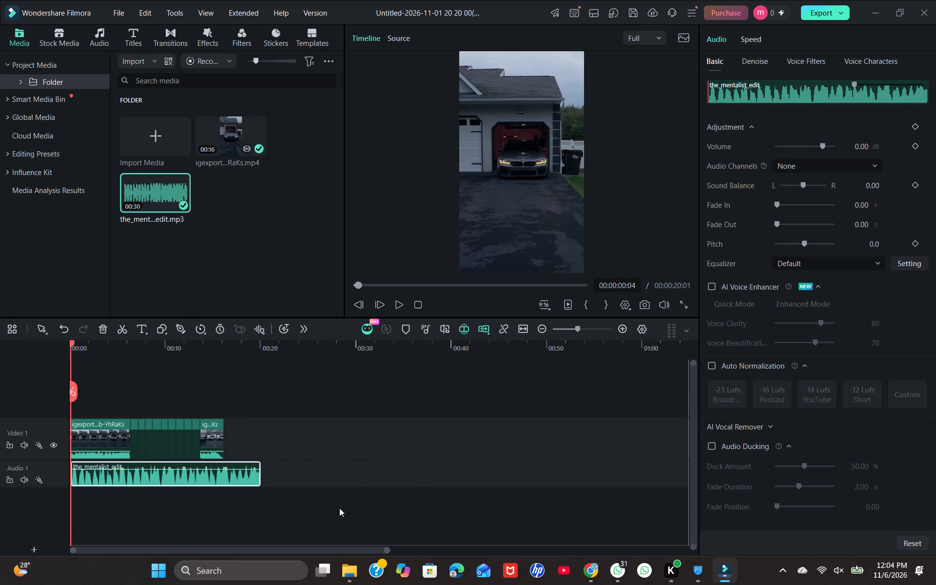
Set the first video clip's uniform speed to 0.50.
click(109, 429)
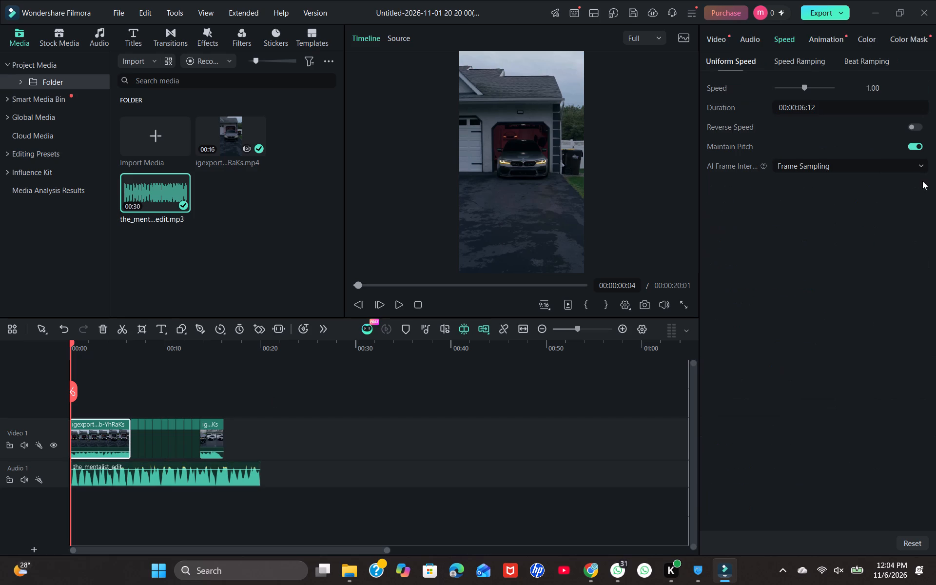
click(804, 88)
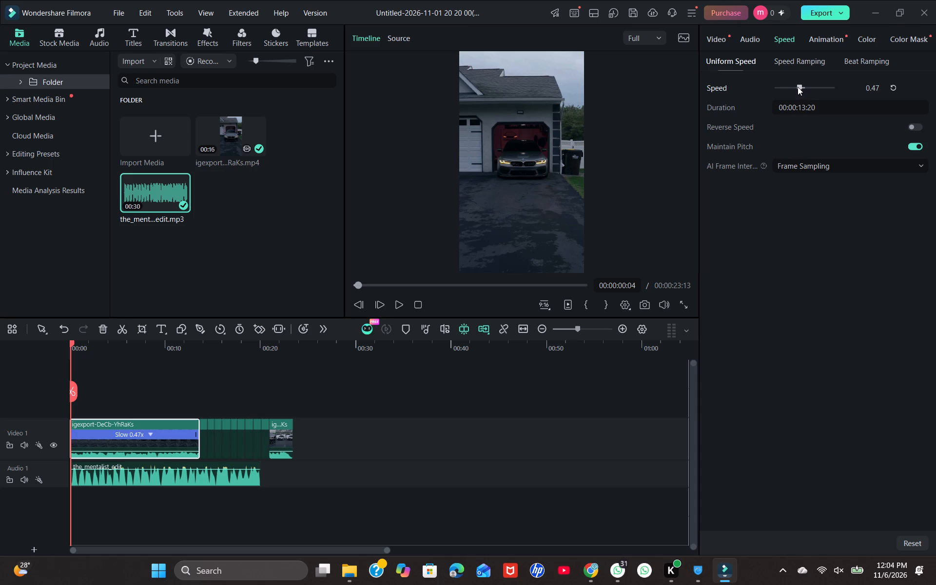
click(798, 87)
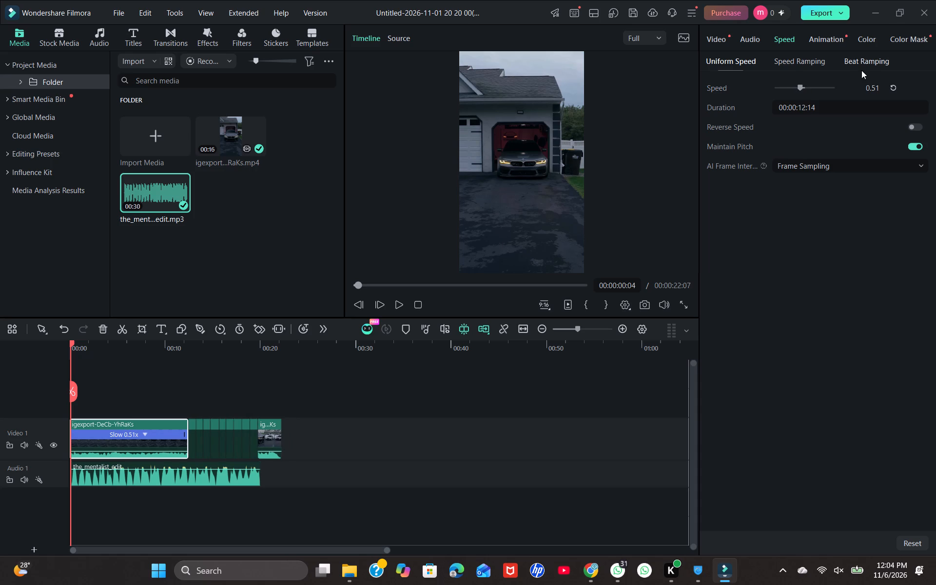
drag(873, 80, 873, 85)
click(873, 85)
text(0.5)
key(0)
key(Return)
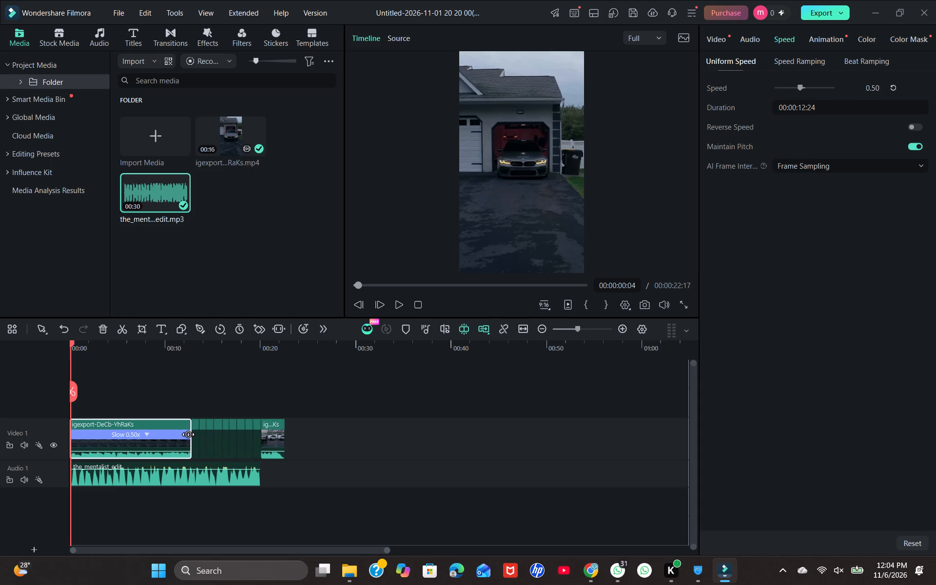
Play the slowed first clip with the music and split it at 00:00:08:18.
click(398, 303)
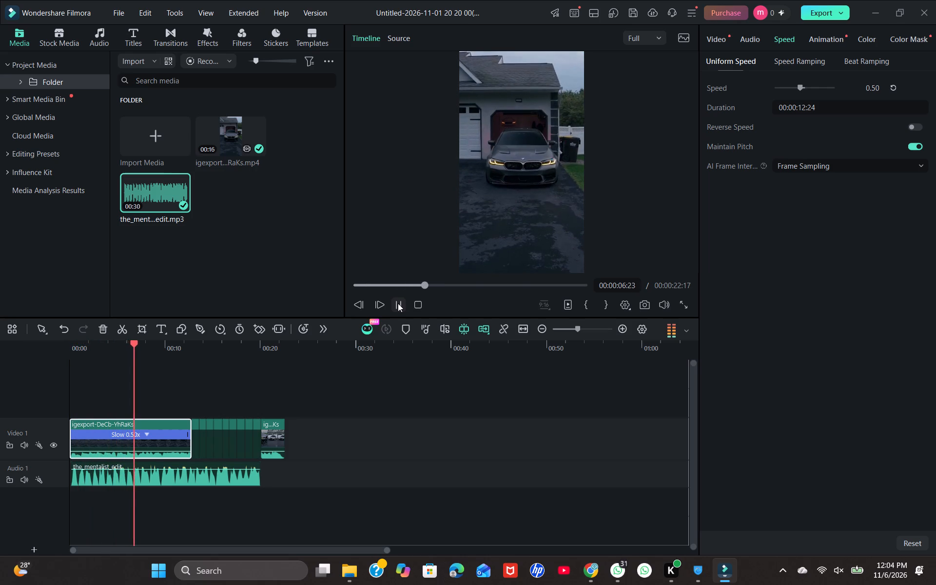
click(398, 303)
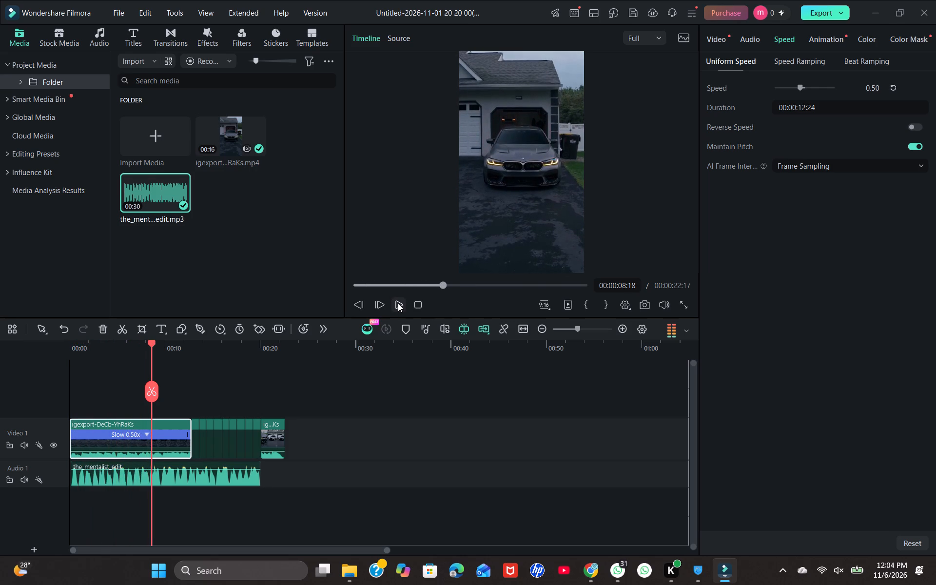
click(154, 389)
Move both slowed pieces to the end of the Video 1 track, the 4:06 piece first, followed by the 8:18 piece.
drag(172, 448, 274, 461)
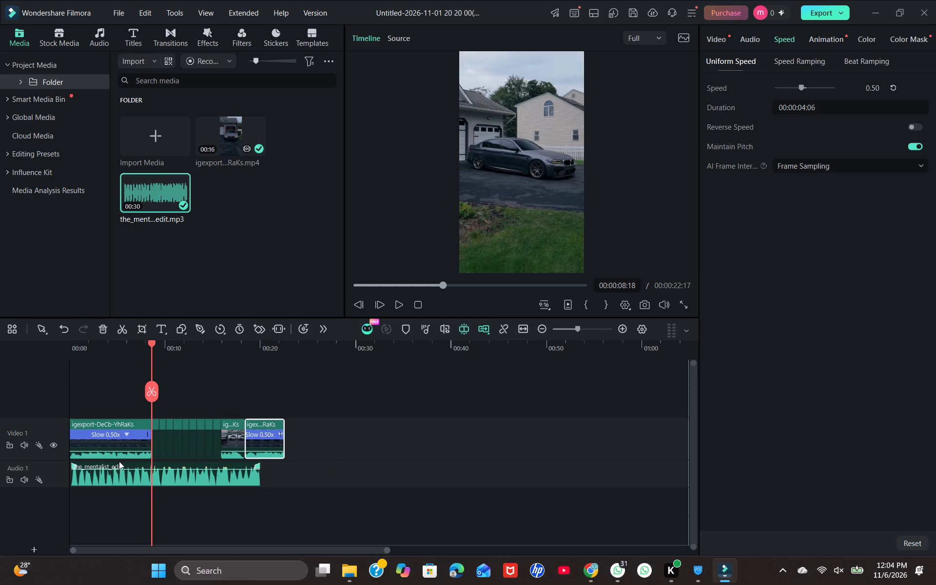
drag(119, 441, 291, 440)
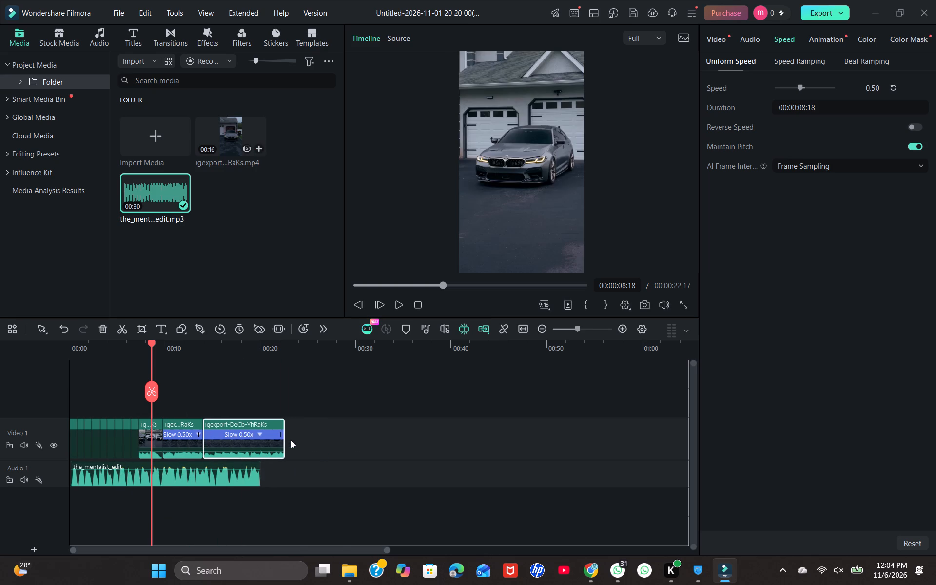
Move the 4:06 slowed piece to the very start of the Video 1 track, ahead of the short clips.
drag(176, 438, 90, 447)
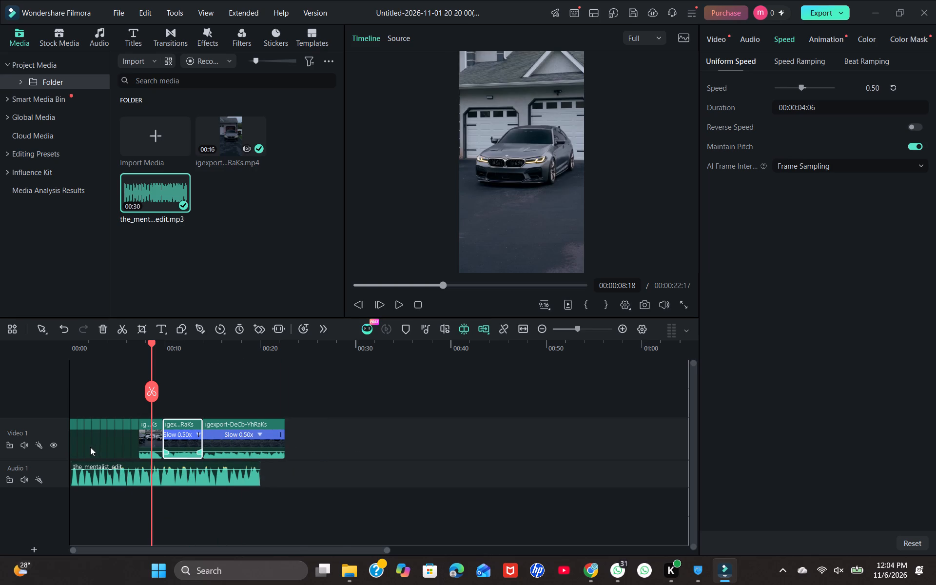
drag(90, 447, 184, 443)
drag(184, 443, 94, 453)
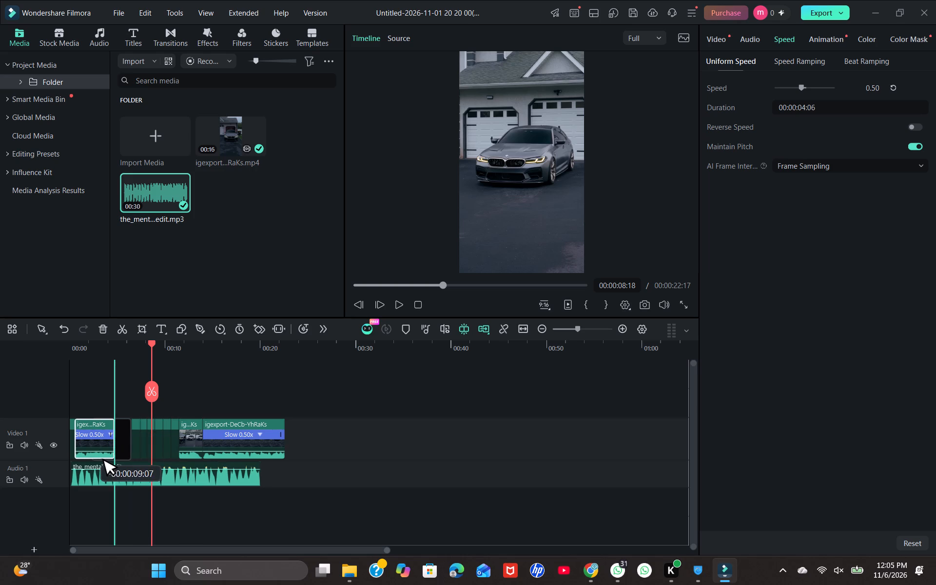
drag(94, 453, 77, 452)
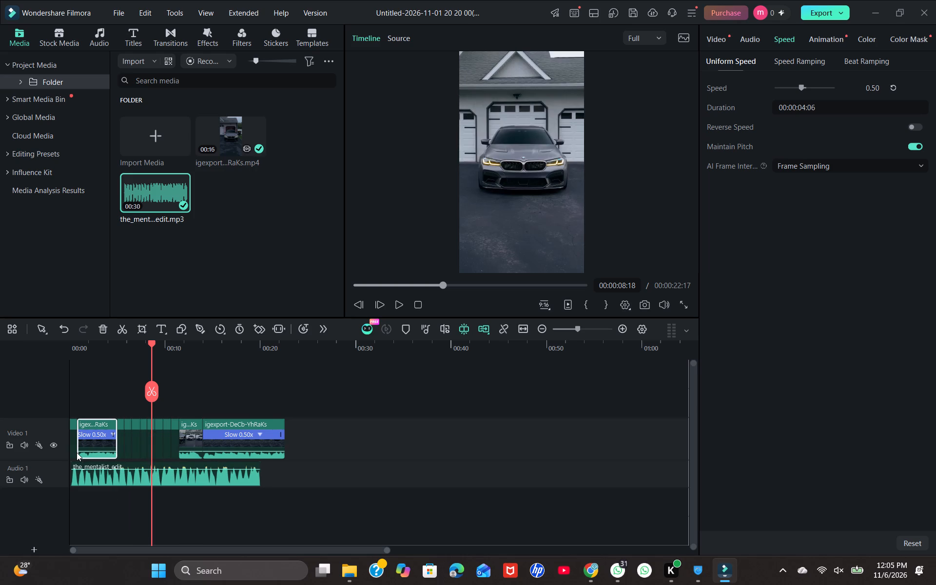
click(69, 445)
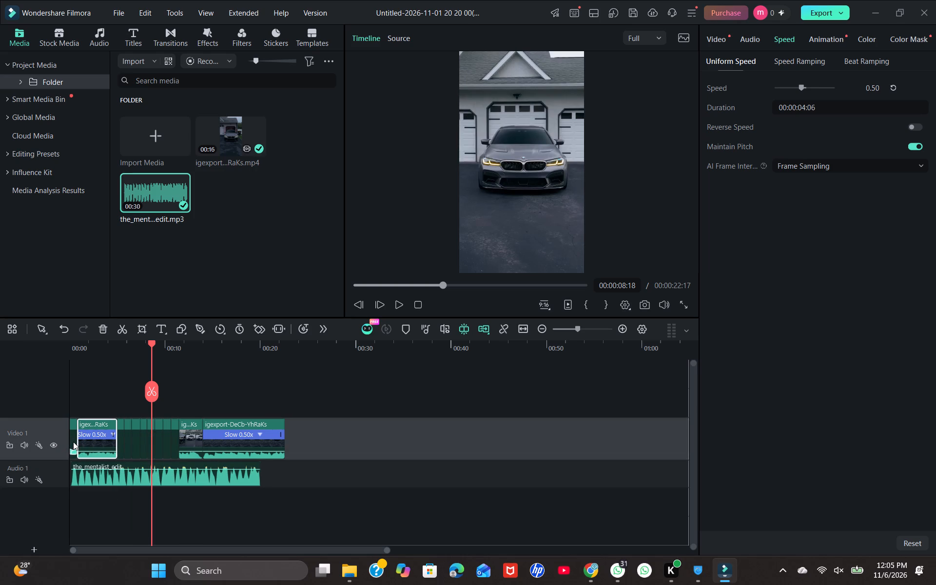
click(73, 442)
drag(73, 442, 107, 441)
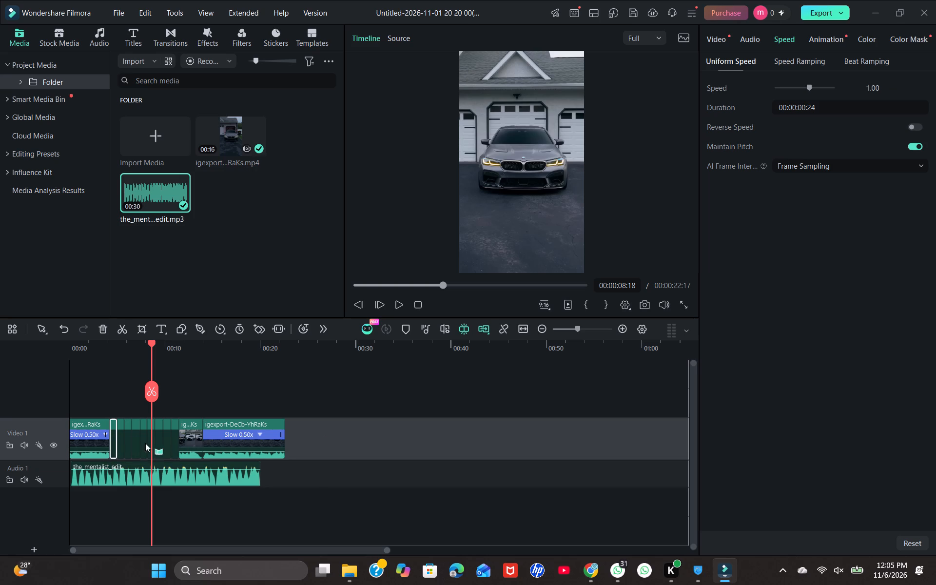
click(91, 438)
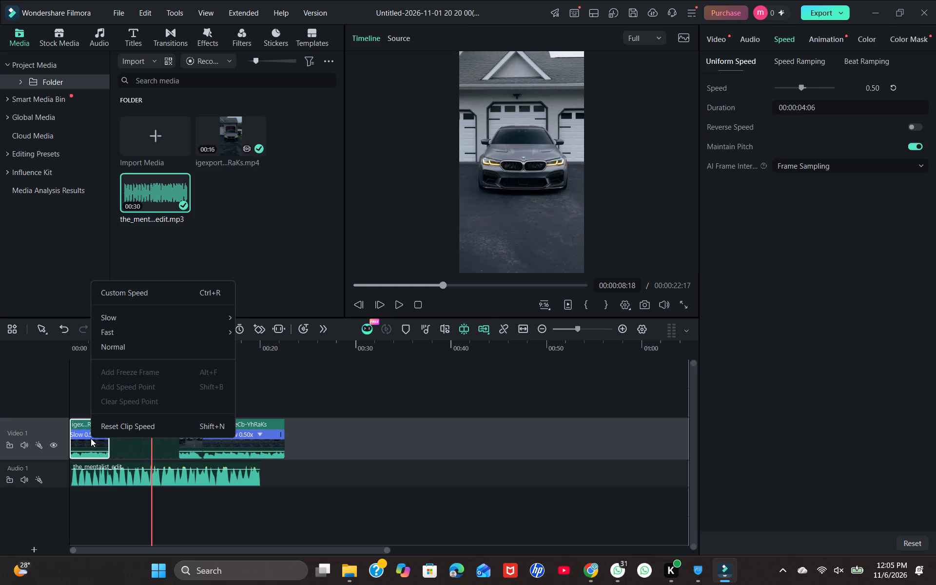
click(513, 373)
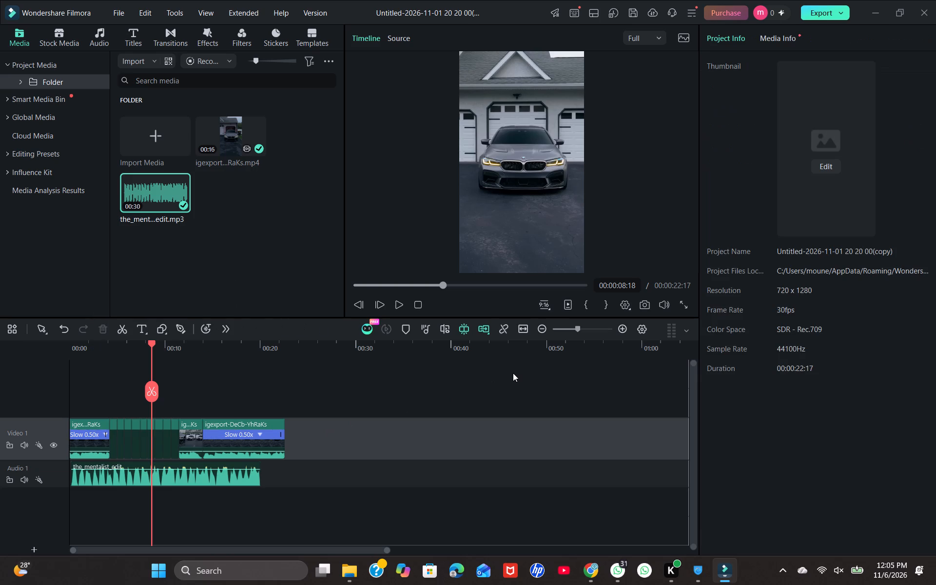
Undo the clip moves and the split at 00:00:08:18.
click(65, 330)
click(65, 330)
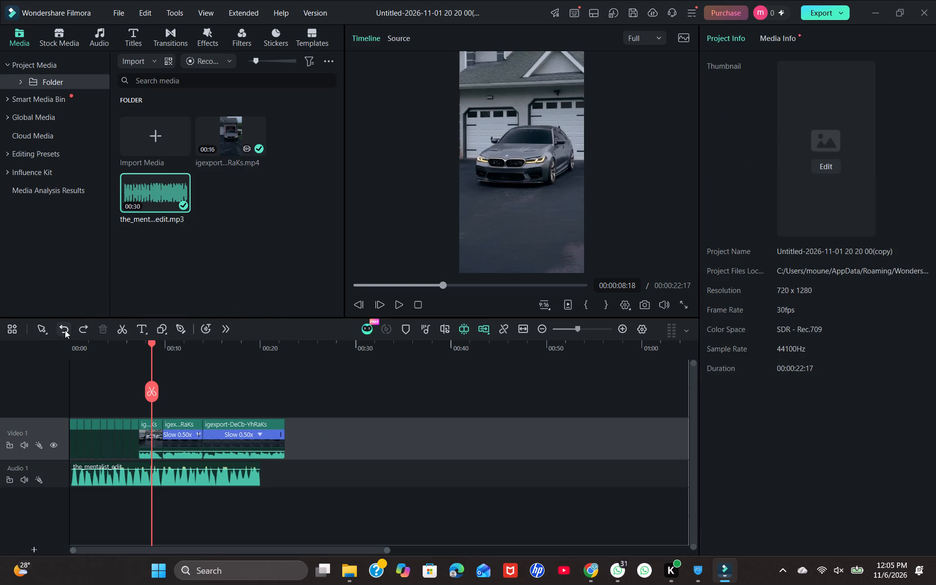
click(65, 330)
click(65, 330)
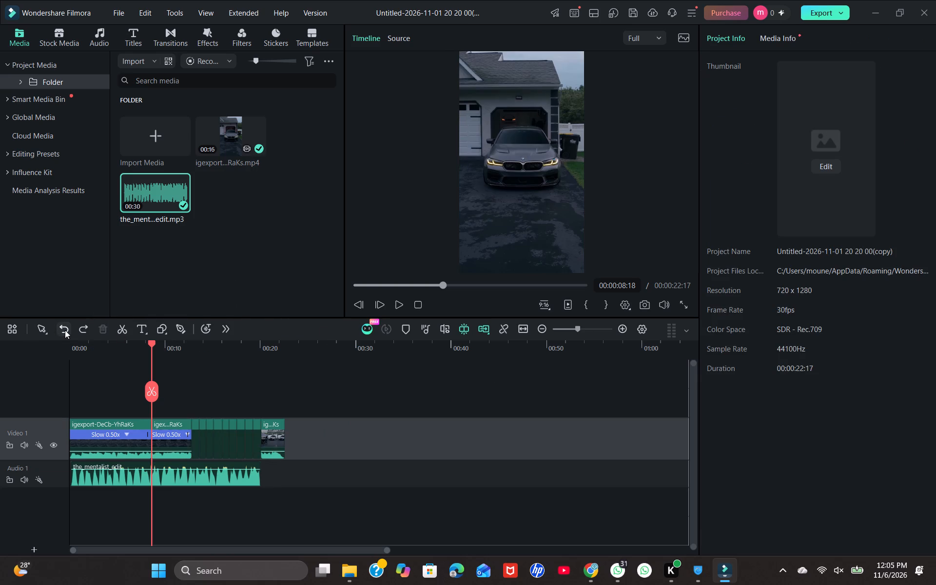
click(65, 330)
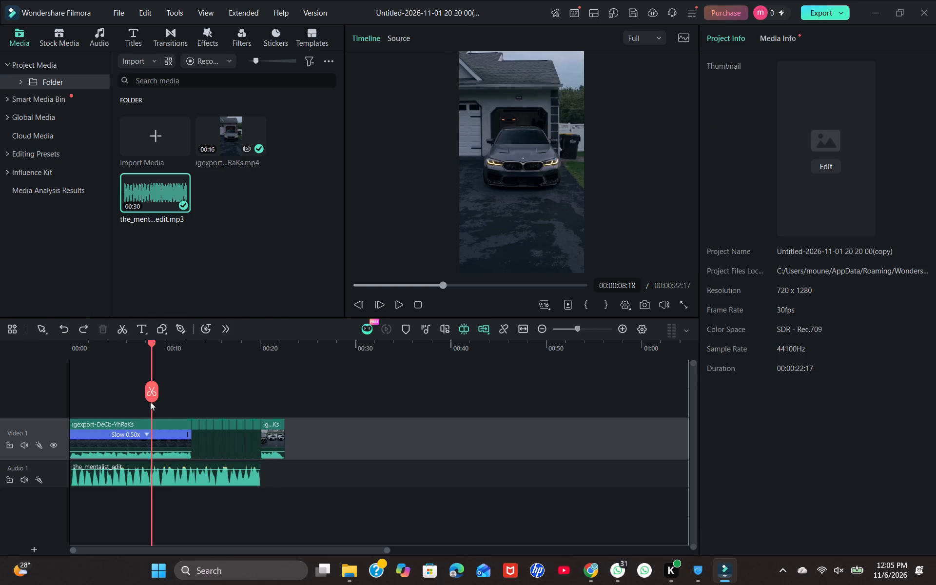
Split the slowed first clip and the music at 00:00:03:14.
drag(151, 388, 122, 390)
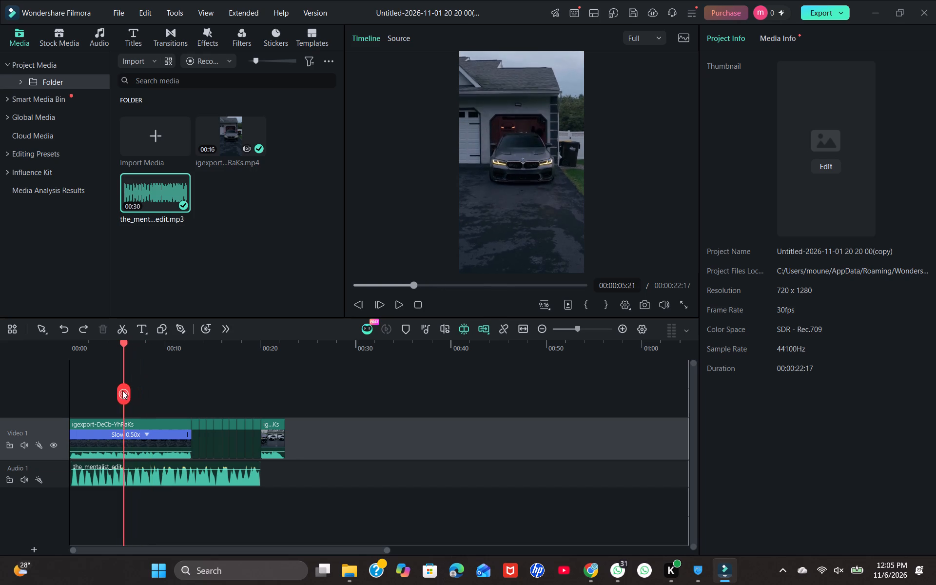
drag(122, 390, 95, 391)
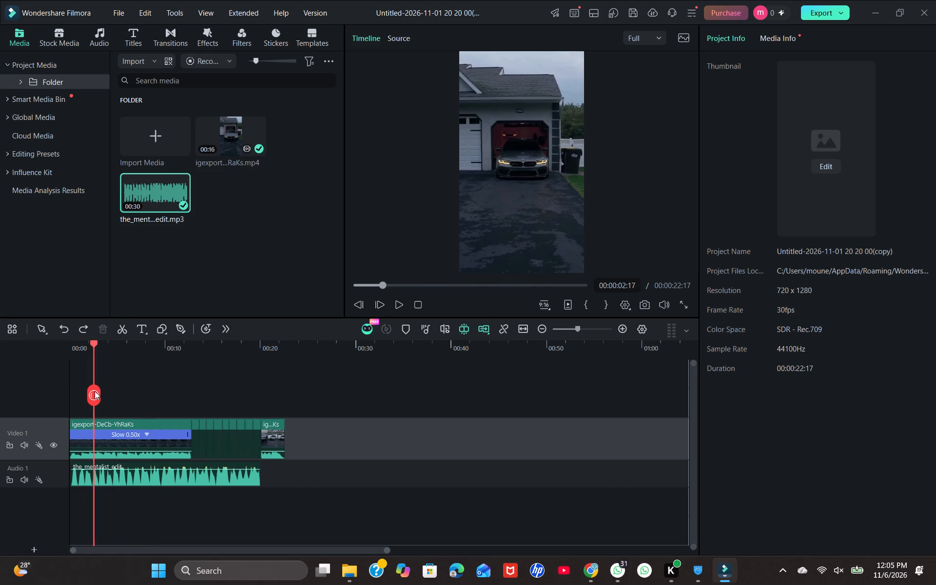
drag(95, 391, 108, 390)
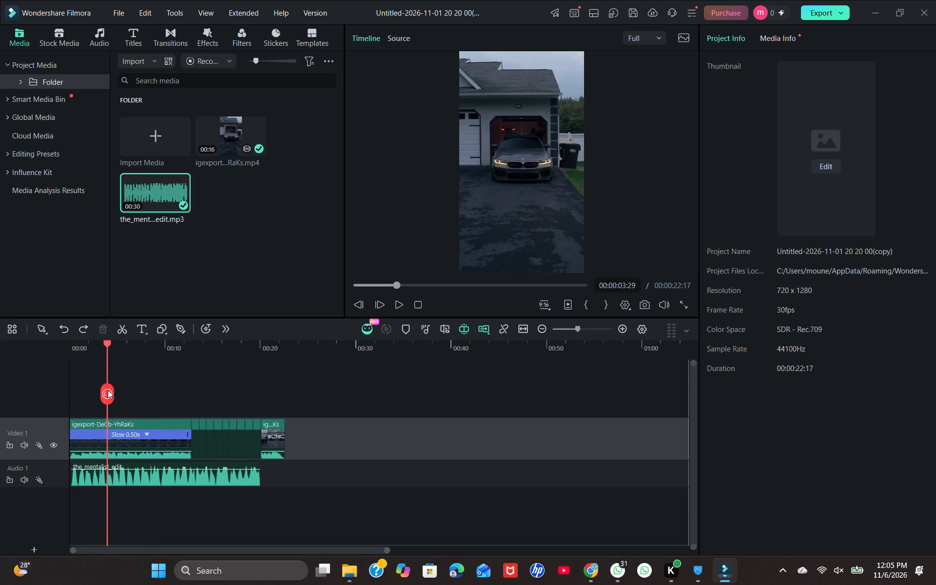
drag(108, 390, 102, 392)
click(102, 392)
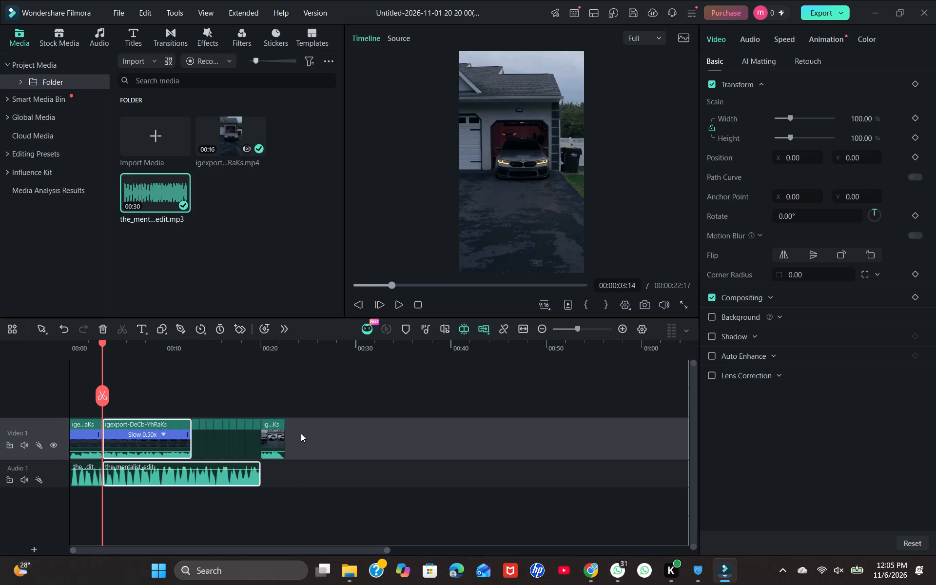
Move the second slowed piece, after the 00:00:03:14 split, to the end of the Video 1 track.
click(139, 448)
drag(139, 448, 164, 462)
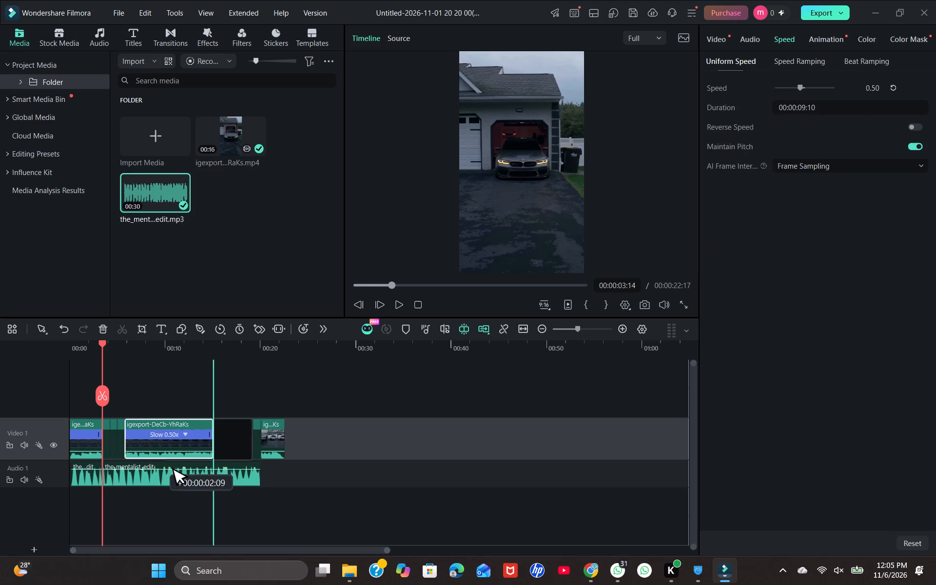
drag(164, 462, 254, 454)
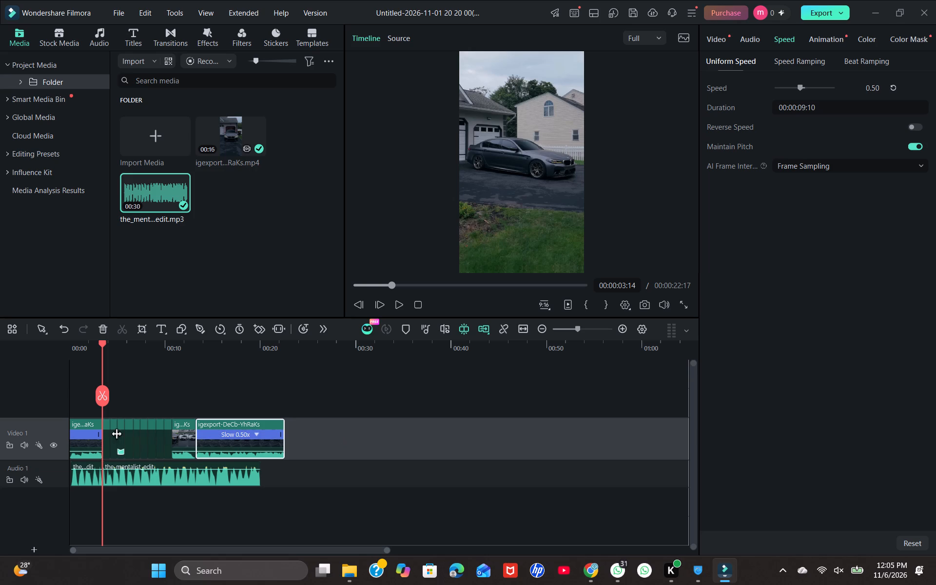
Examine the short clips after the slowed opening clip frame by frame, from 00:00:03:14 to 00:00:06:21.
click(105, 429)
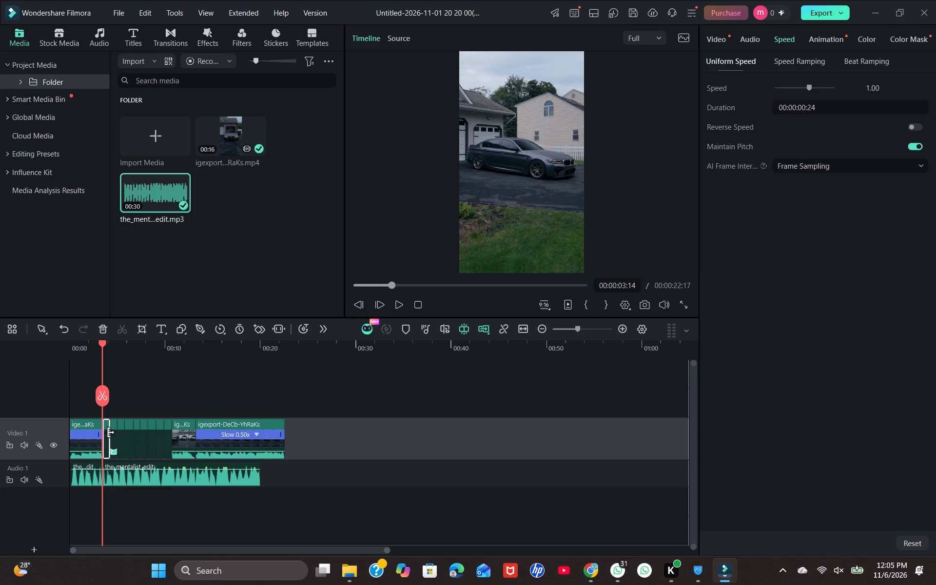
click(114, 432)
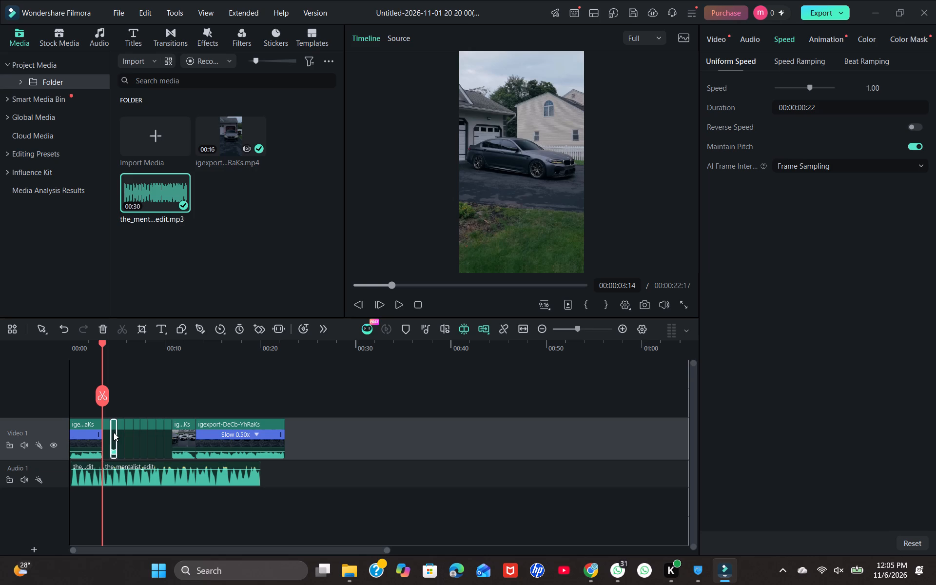
click(122, 431)
click(95, 442)
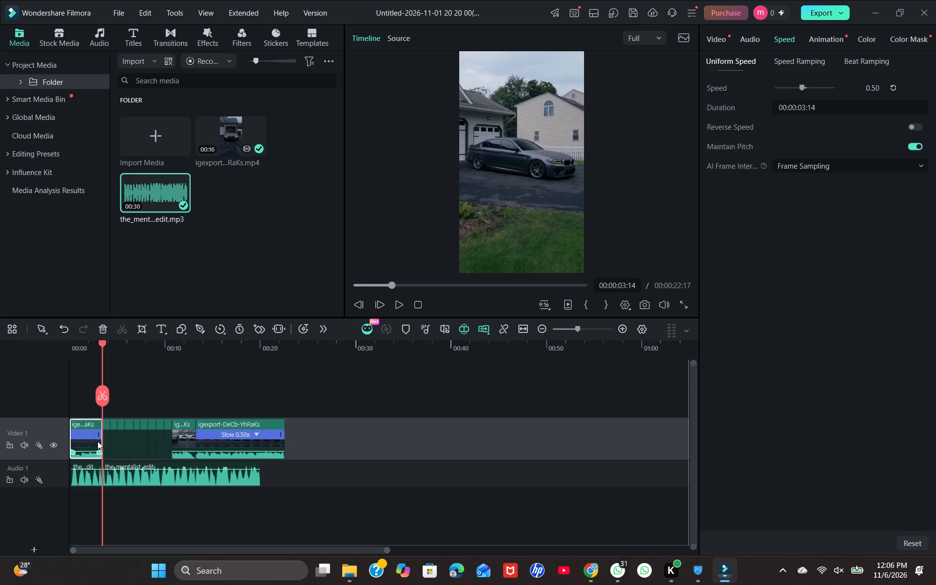
key(Right)
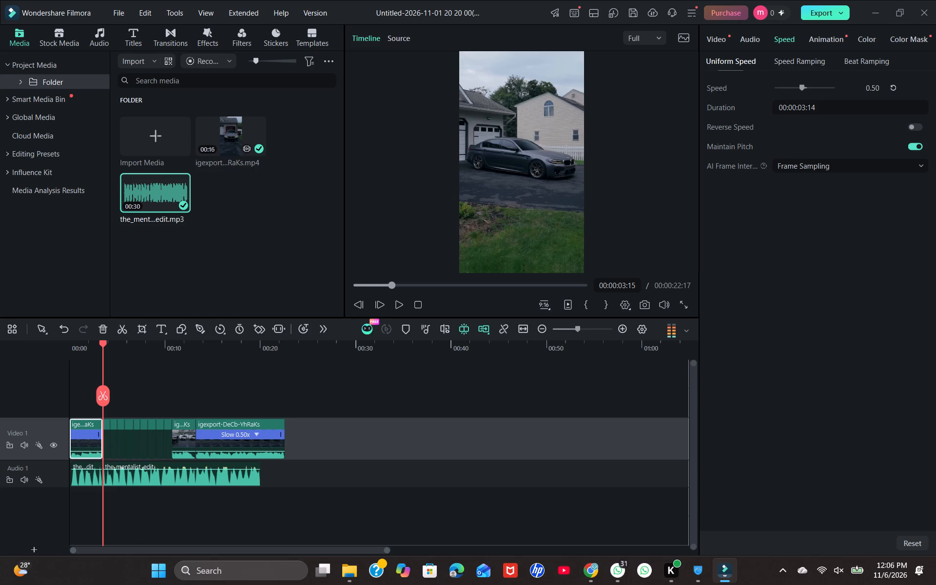
key(Right)
key(Right)
key(Right)
key(Left)
key(Left)
key(Left)
key(Left)
key(Left)
key(Left)
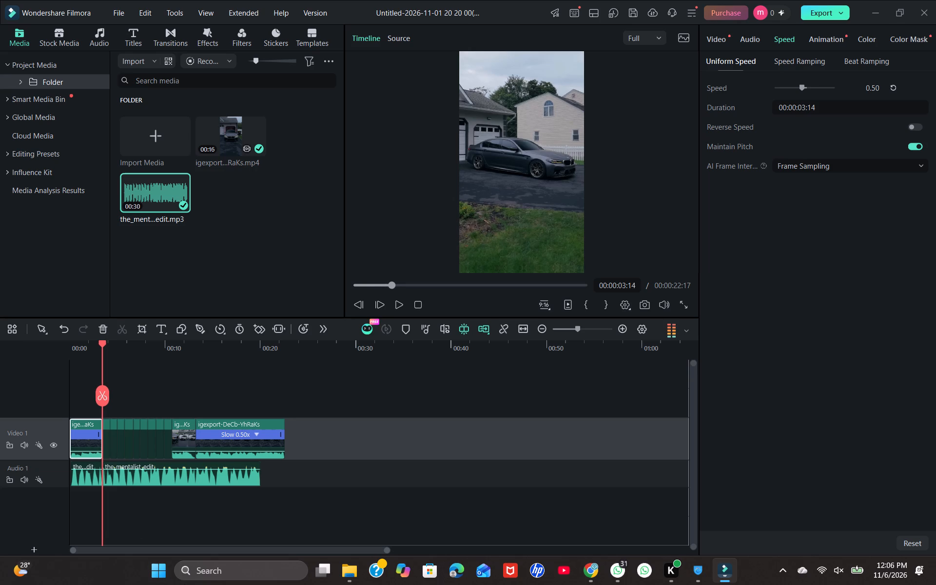
key(Right)
key(Right)
key(Right)
key(Right)
key(Right)
key(Right)
key(Right)
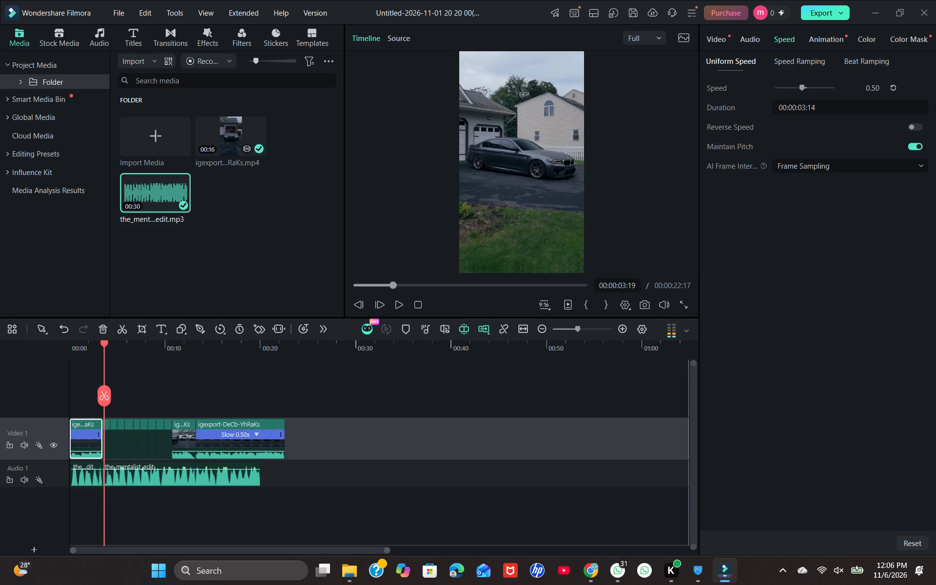
key(Right)
key(Right)
key(Right)
key(Right)
key(Right)
key(Right)
key(Right)
key(Right)
key(Right)
key(Right)
key(Right)
key(Right)
key(Right)
key(Right)
key(Right)
key(Right)
key(Right)
key(Right)
key(Right)
key(Right)
key(Right)
key(Right)
key(Right)
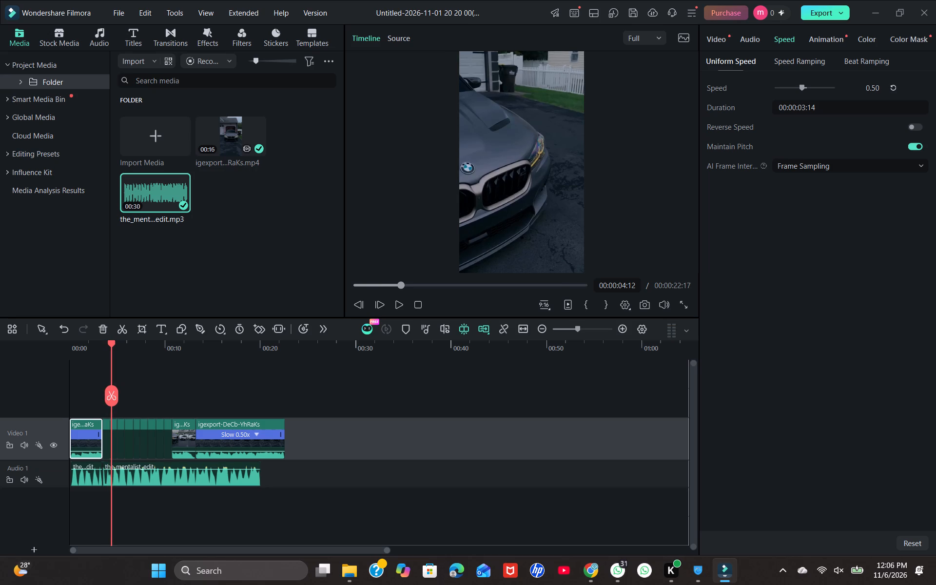
key(Right)
key(Right)
key(Right)
key(Right)
key(Right)
key(Right)
key(Right)
key(Right)
key(Right)
key(Right)
key(Right)
key(Right)
key(Right)
key(Right)
key(Right)
key(Right)
key(Right)
key(Right)
key(Right)
key(Right)
key(Right)
key(Right)
key(Right)
key(Right)
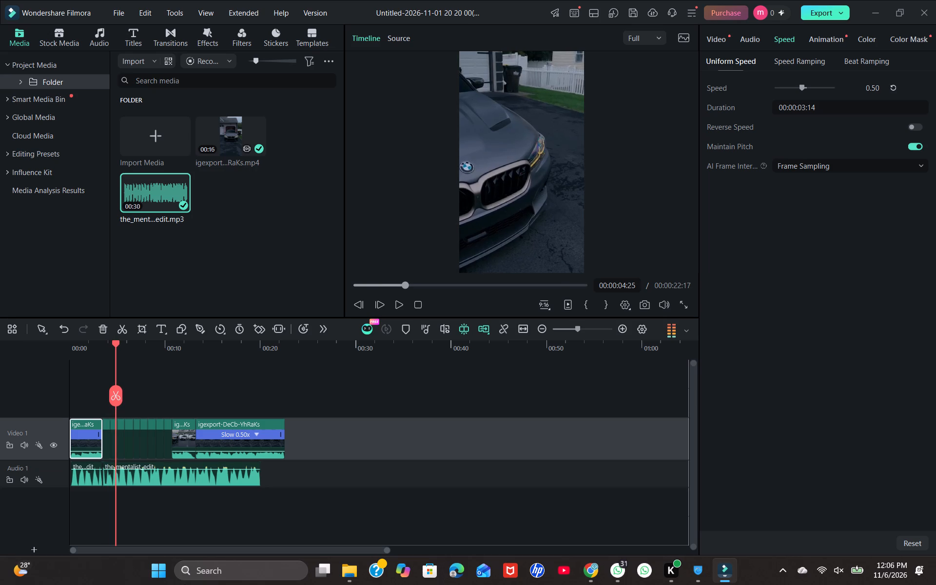
key(Right)
key(Right)
key(Right)
key(Right)
key(Right)
key(Right)
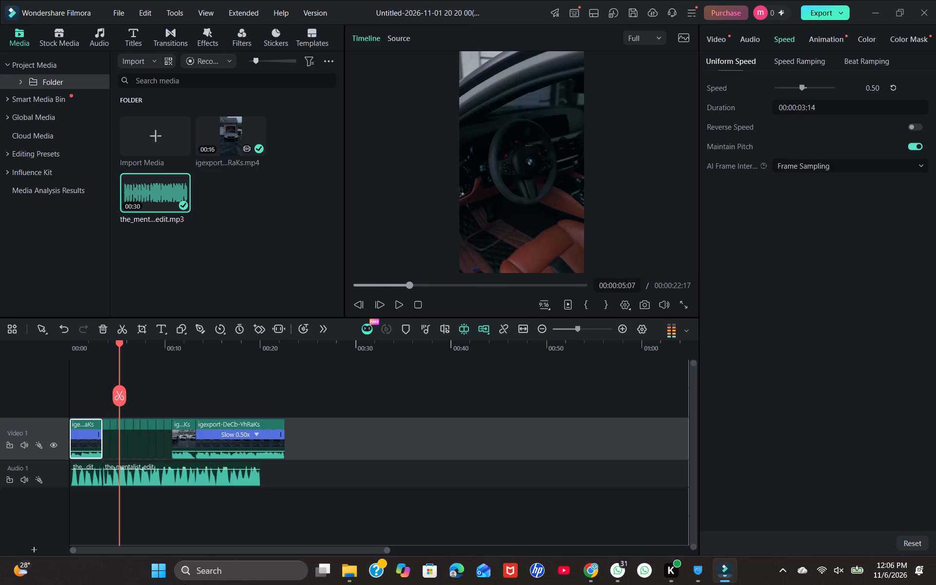
key(Right)
key(Right)
key(Right)
key(Right)
key(Right)
key(Right)
key(Right)
key(Right)
key(Right)
key(Right)
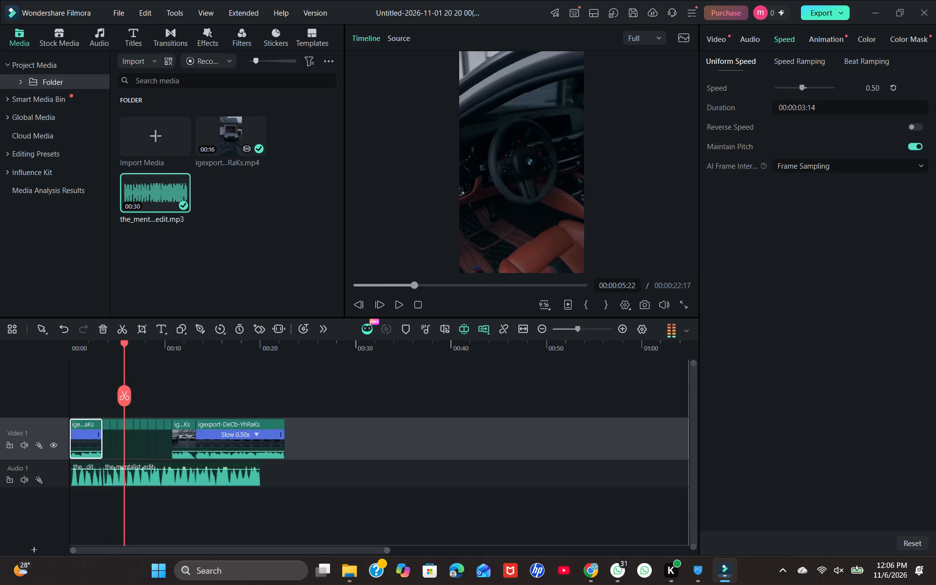
key(Right)
key(Right)
key(Right)
key(Right)
key(Right)
key(Right)
key(Right)
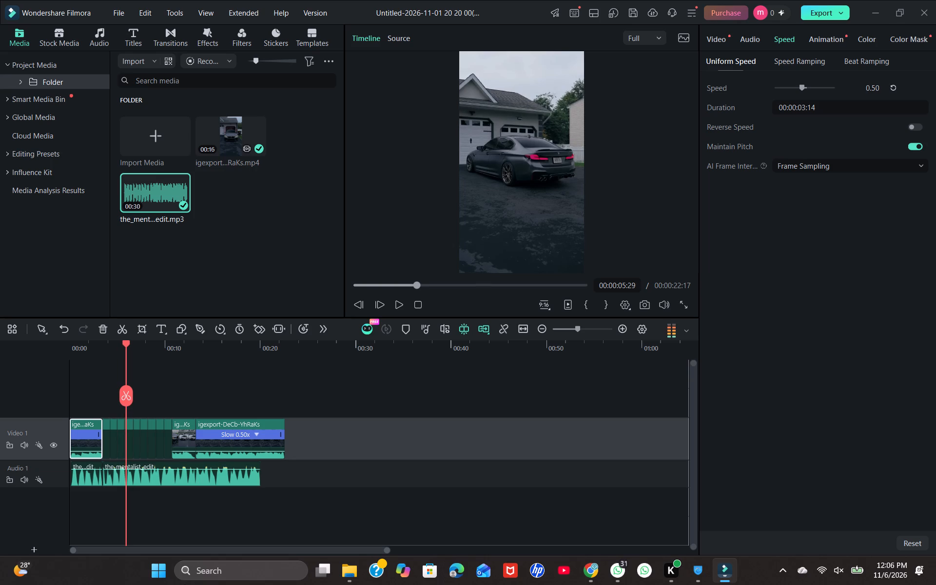
key(Right)
key(Right)
key(Right)
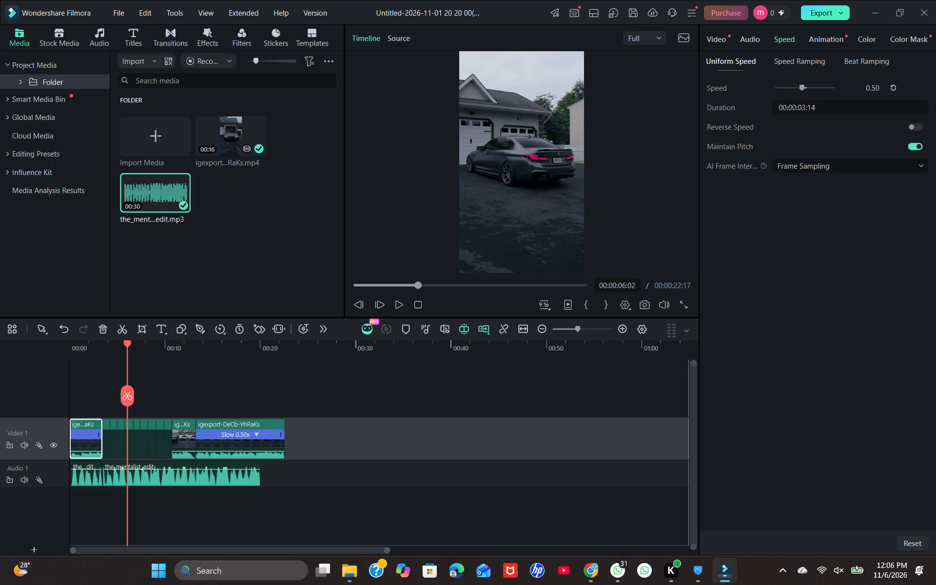
key(Right)
key(Right)
key(Right)
key(Right)
key(Right)
key(Right)
key(Right)
key(Right)
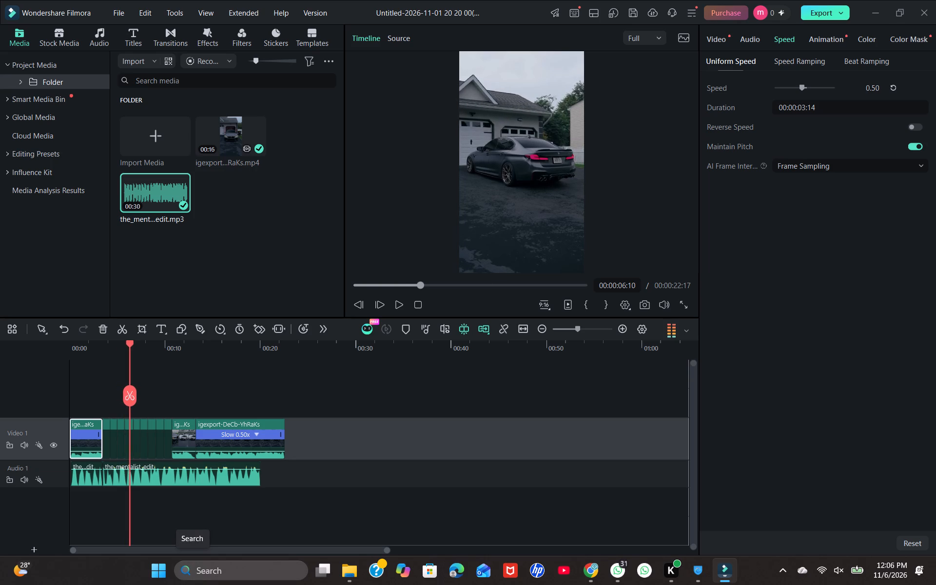
key(Right)
key(Right)
key(Right)
key(Right)
key(Right)
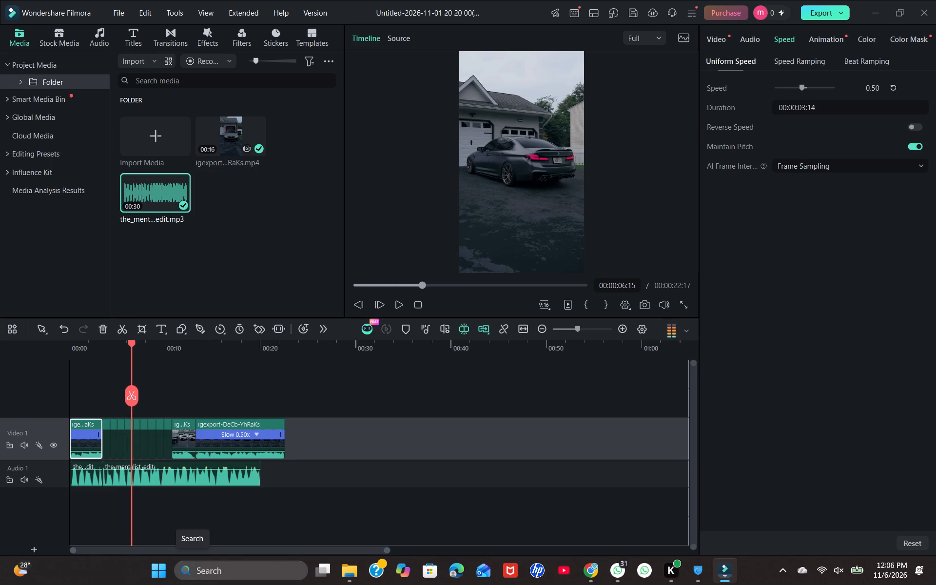
key(Right)
key(Right)
key(Right)
key(Right)
key(Right)
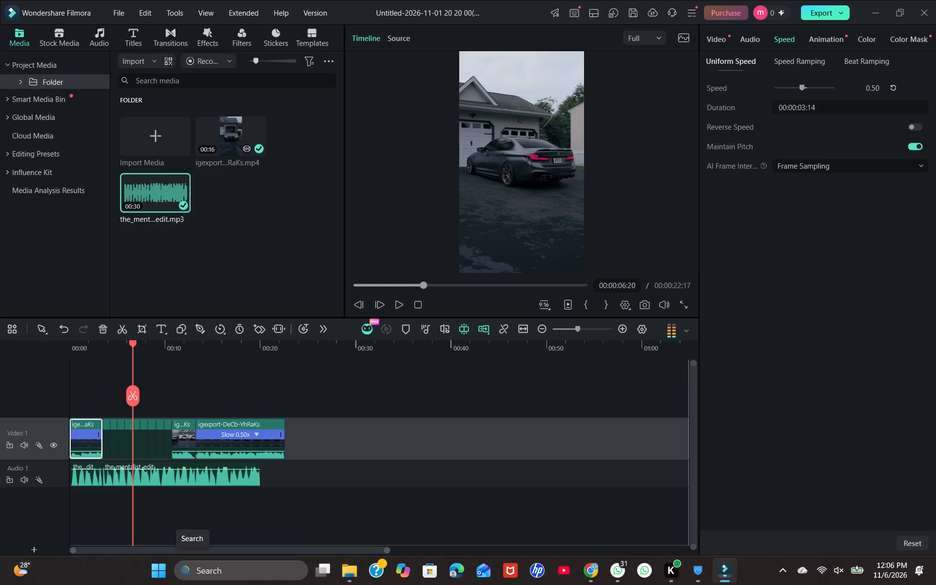
key(Right)
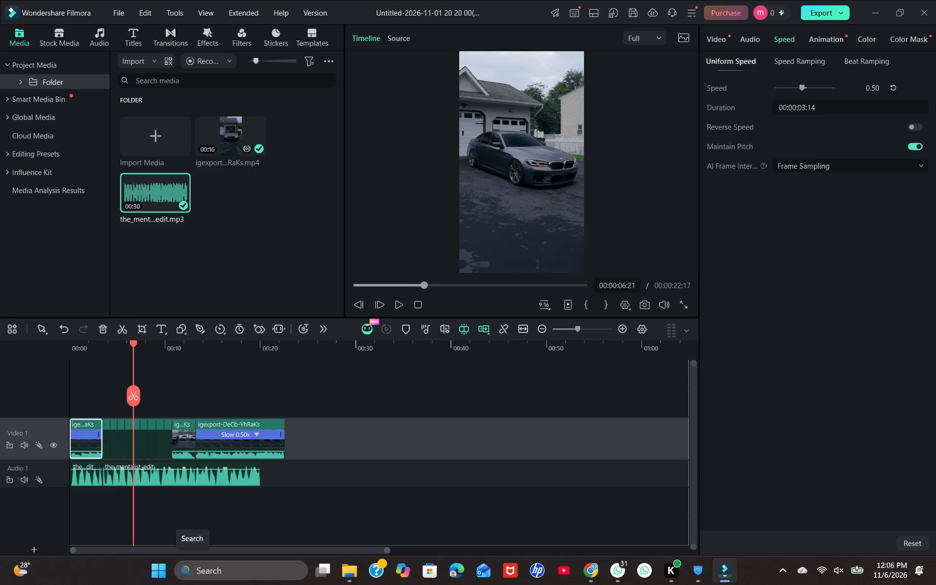
Move the short rear three-quarter car shot ending at 00:00:06:21 to the very end of the Video 1 track.
click(129, 441)
drag(129, 441, 148, 451)
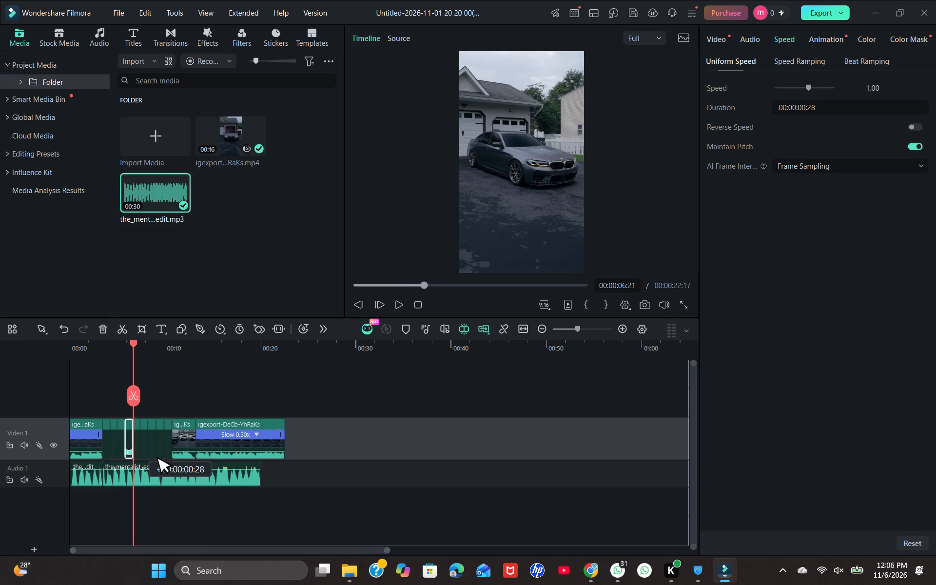
drag(148, 451, 276, 442)
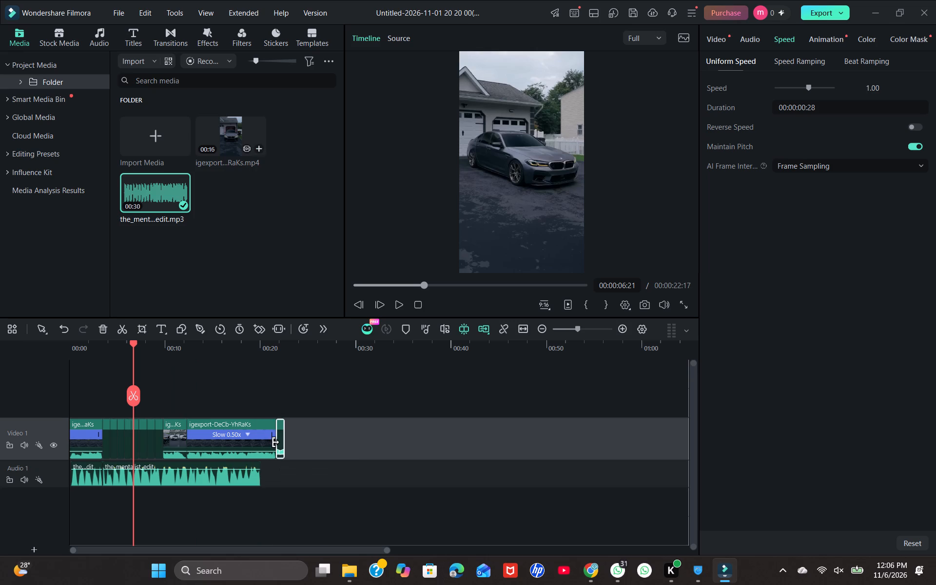
Examine the short clips on the Video 1 track frame by frame, from 00:00:06:21 to 00:00:09:04.
click(135, 432)
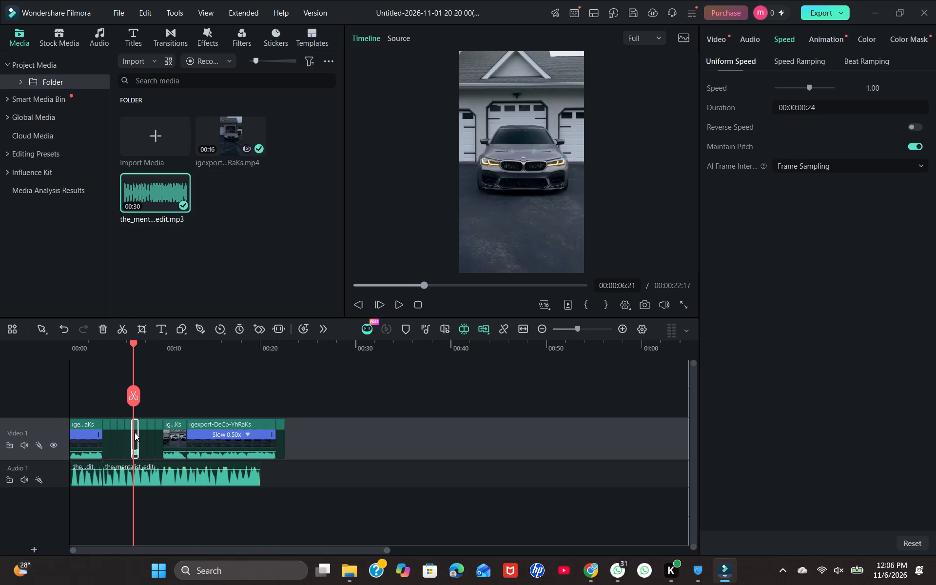
key(Right)
key(Right)
key(Right)
key(Right)
key(Right)
key(Right)
key(Right)
key(Right)
key(Right)
key(Right)
key(Right)
key(Right)
key(Right)
key(Right)
key(Right)
key(Right)
key(Right)
key(Right)
key(Right)
key(Right)
key(Right)
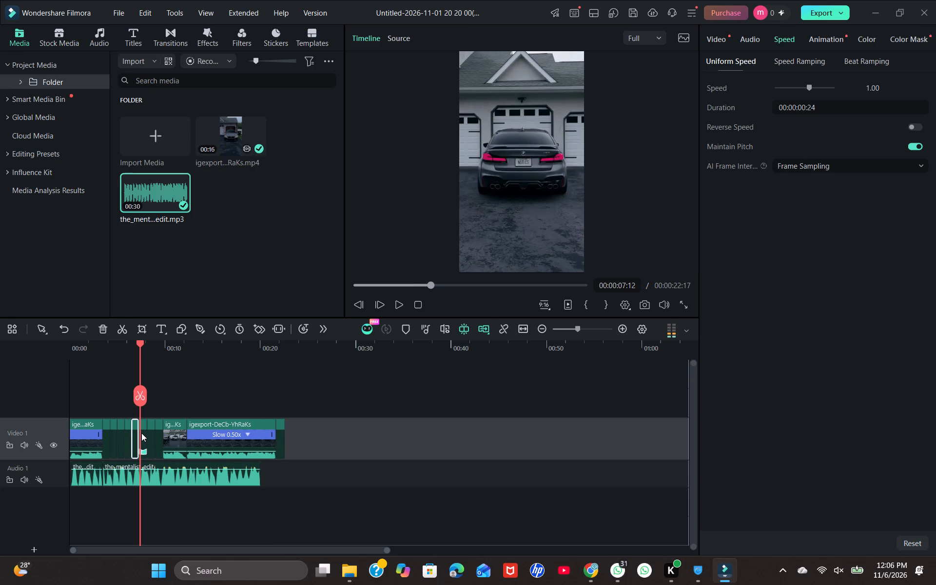
key(Right)
key(Right)
key(Right)
key(Right)
key(Right)
key(Right)
key(Right)
key(Right)
key(Right)
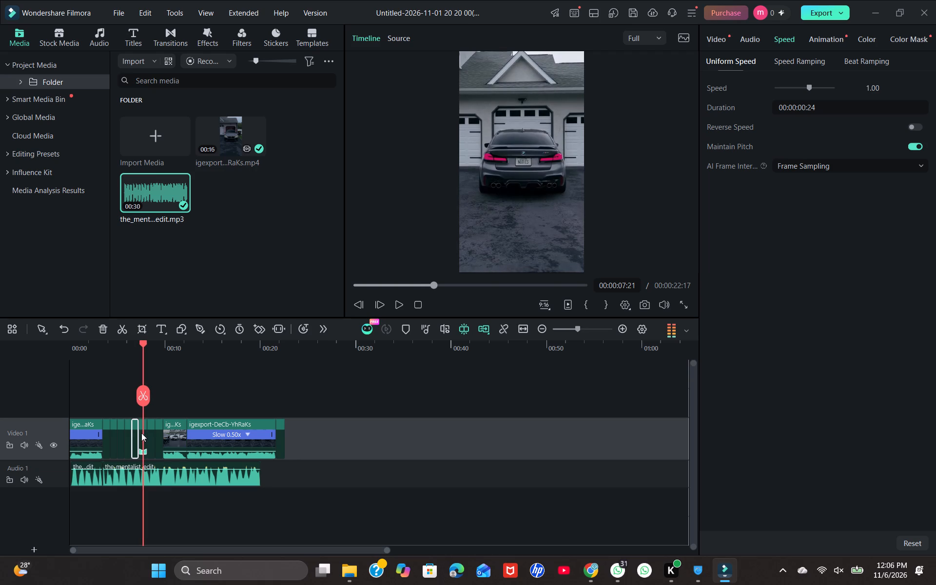
key(Right)
key(Right)
key(Right)
key(Right)
key(Right)
key(Right)
key(Right)
key(Right)
key(Right)
key(Right)
key(Right)
key(Right)
key(Right)
key(Right)
key(Right)
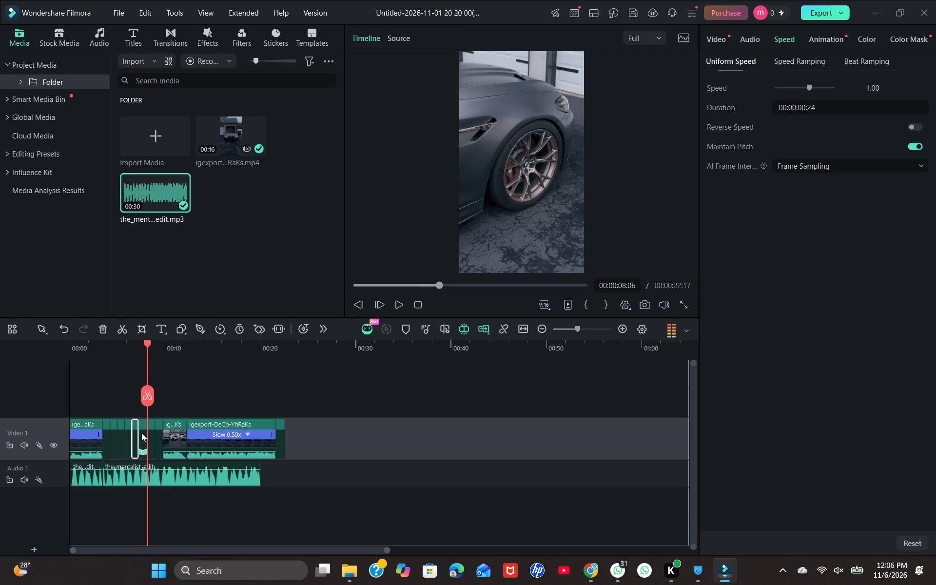
key(Right)
key(Right)
key(Right)
key(Right)
key(Right)
key(Right)
key(Right)
key(Right)
key(Right)
key(Right)
key(Right)
key(Right)
key(Right)
key(Right)
key(Right)
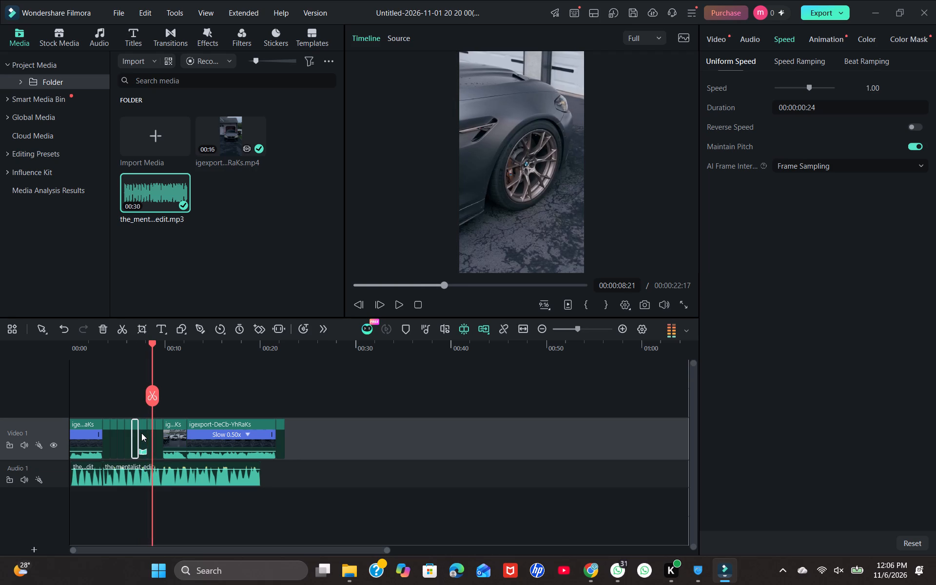
key(Right)
key(Right)
key(Right)
key(Right)
key(Right)
key(Right)
key(Right)
key(Right)
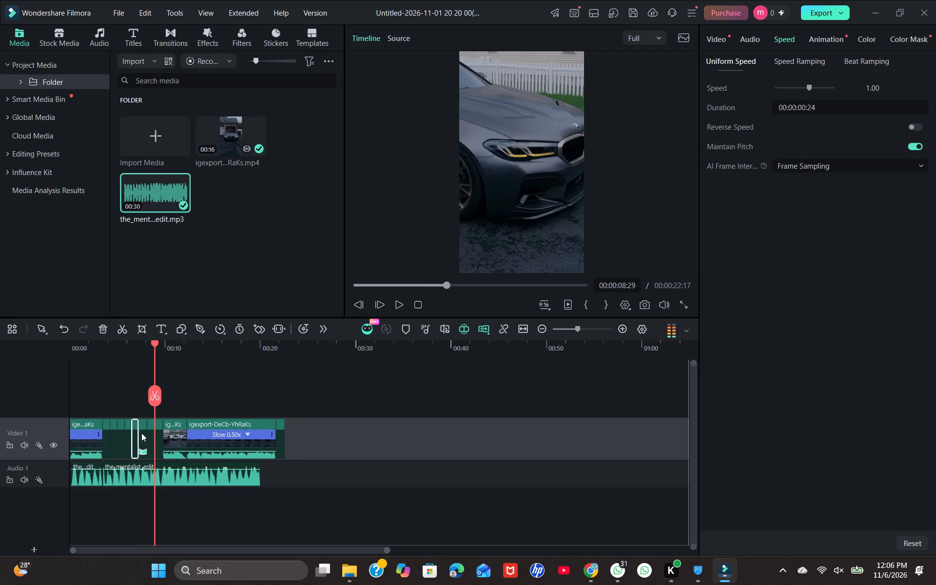
key(Right)
key(Right)
key(Right)
key(Right)
key(Right)
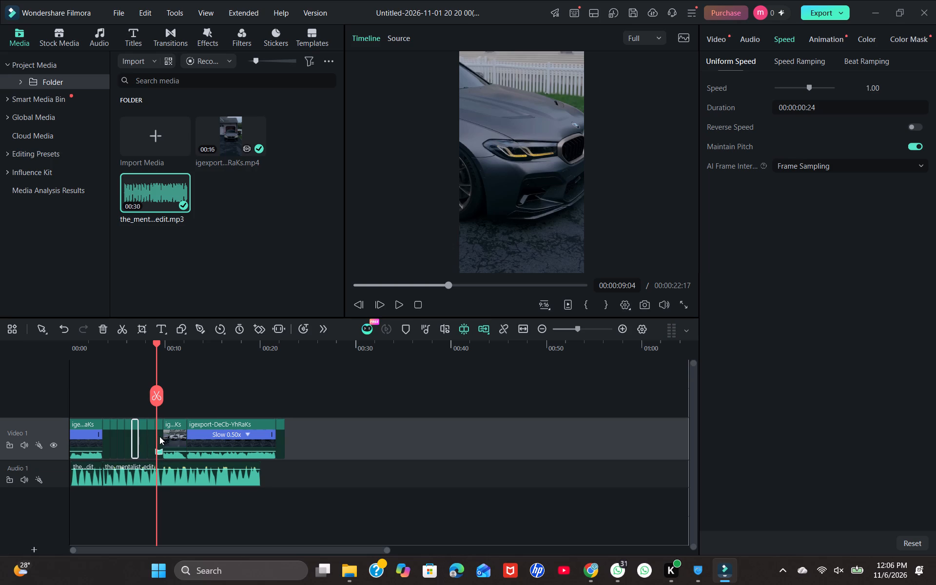
Set the uniform speed of the long 0.50x slowed clip near the end of the Video 1 track to 2.00.
click(254, 434)
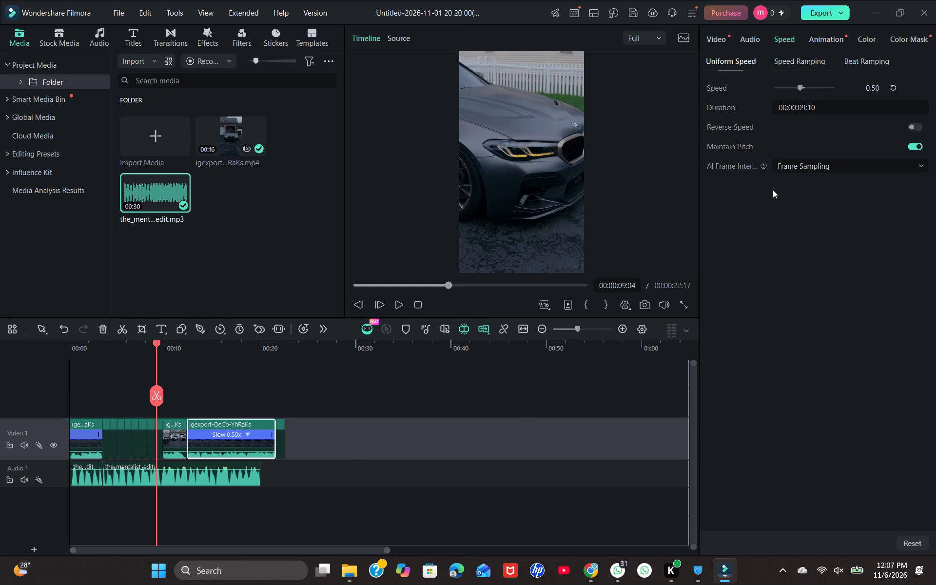
drag(798, 86, 814, 86)
drag(814, 86, 810, 90)
drag(810, 90, 809, 92)
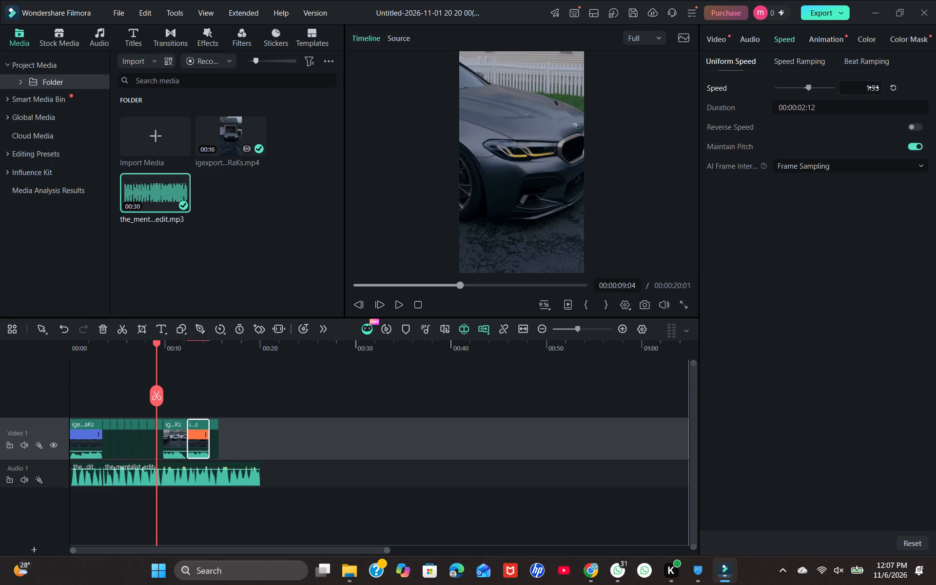
click(873, 88)
text(2.00)
key(Return)
click(283, 450)
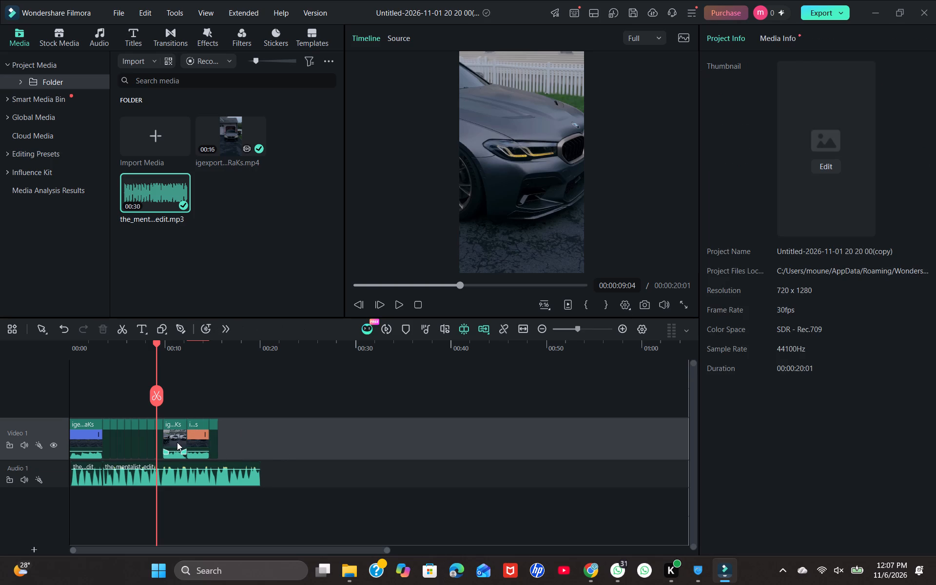
Examine the Video 1 clips frame by frame from 00:00:09:04 to 00:00:14:14.
click(177, 442)
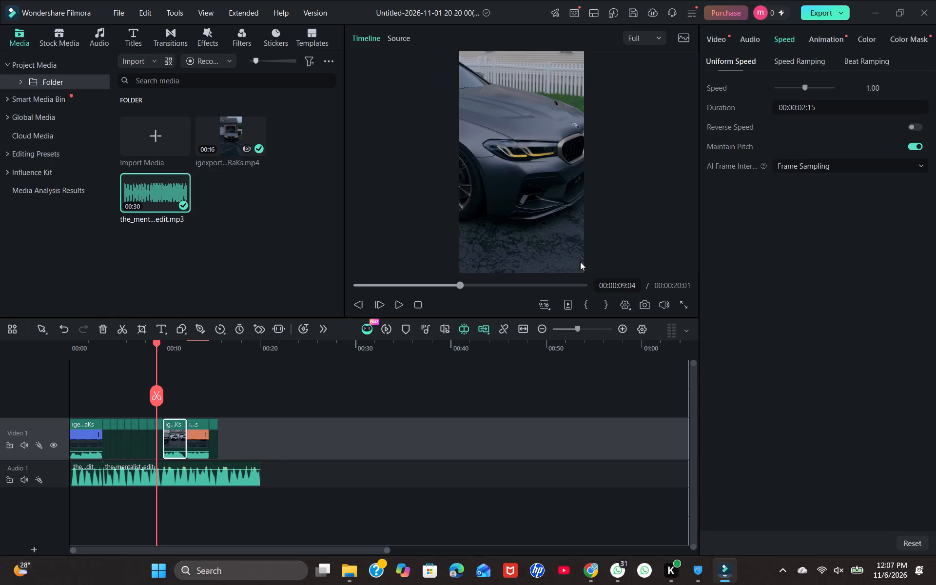
key(Right)
key(Right)
key(Right)
key(Right)
key(Right)
key(Right)
key(Right)
key(Right)
key(Right)
key(Right)
key(Right)
key(Right)
key(Right)
key(Right)
key(Right)
key(Right)
key(Right)
key(Right)
key(Right)
key(Right)
key(Right)
key(Right)
key(Right)
key(Right)
key(Right)
key(Right)
key(Right)
key(Right)
key(Right)
key(Right)
key(Right)
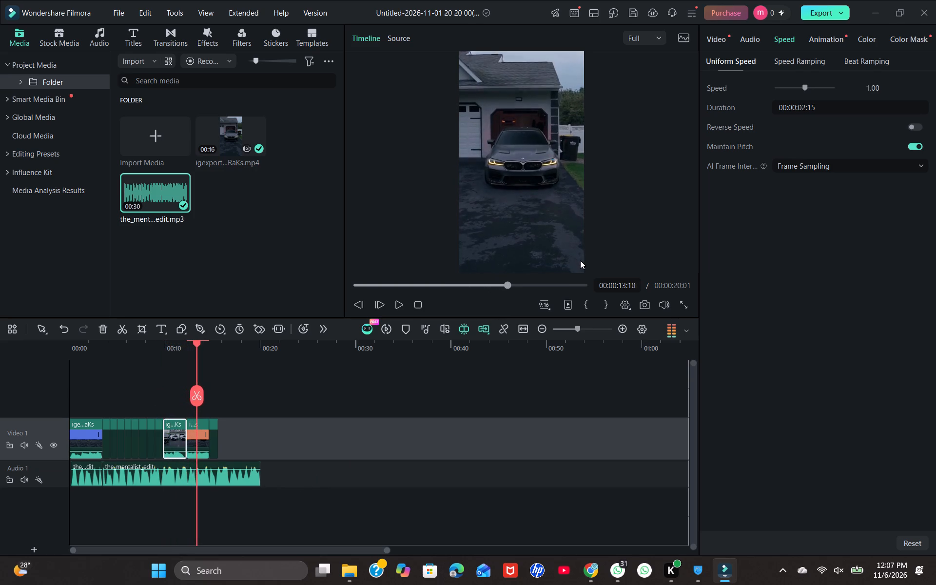
key(Right)
key(Right)
key(Right)
key(Right)
key(Right)
key(Right)
key(Right)
key(Right)
key(Right)
key(Right)
key(Right)
key(Right)
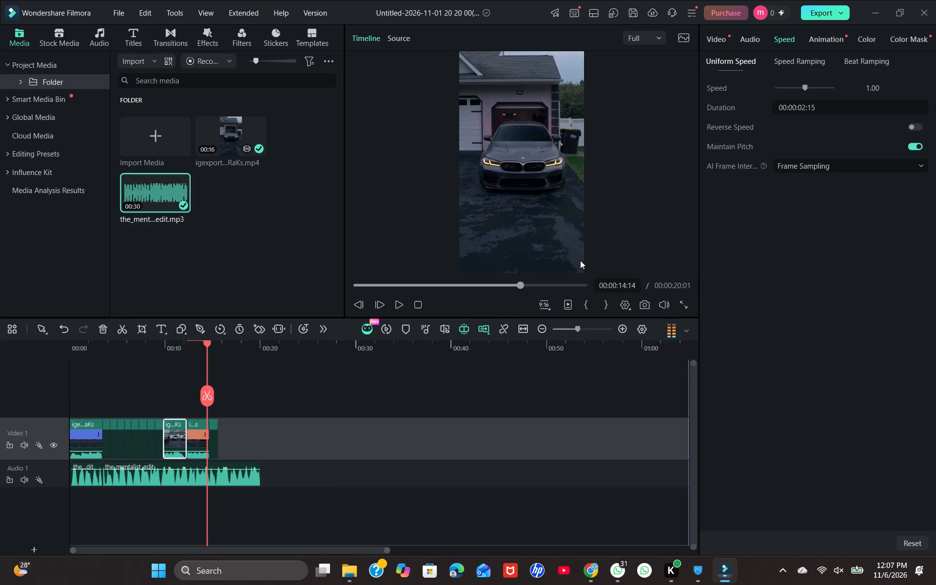
Split the front three-quarter car shot in front of the white garage doors at 00:00:10:27.
key(Left)
key(Left)
key(Left)
key(Left)
key(Left)
key(Left)
key(Left)
key(Left)
key(Left)
key(Left)
key(Left)
key(Left)
key(Left)
key(Left)
key(Left)
key(Left)
key(Left)
key(Left)
key(Left)
key(Left)
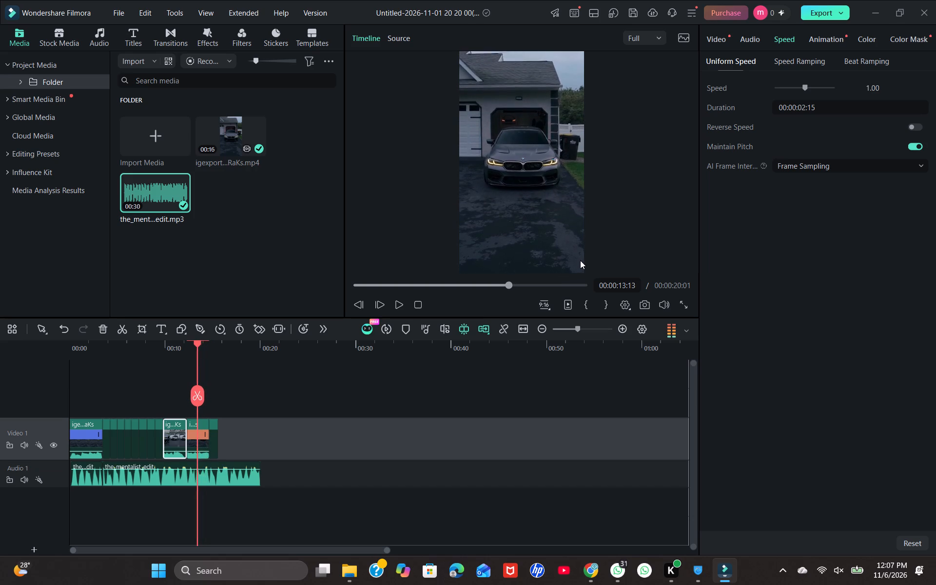
key(Left)
key(Left)
key(Left)
key(Left)
key(Left)
key(Left)
key(Left)
key(Left)
key(Left)
key(Left)
key(Left)
key(Left)
key(Left)
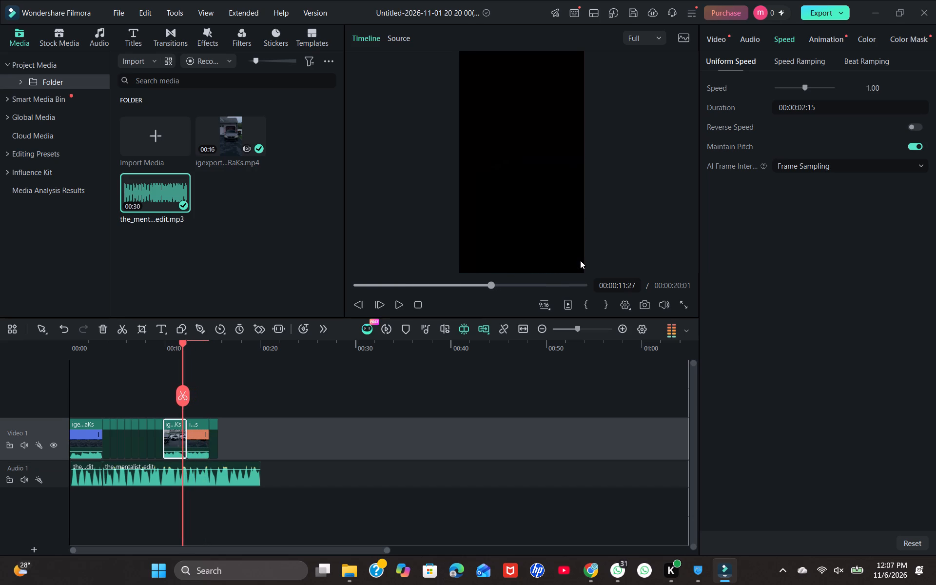
key(Left)
key(Left)
key(Left)
key(Left)
key(Left)
key(Left)
key(Left)
key(Left)
key(Left)
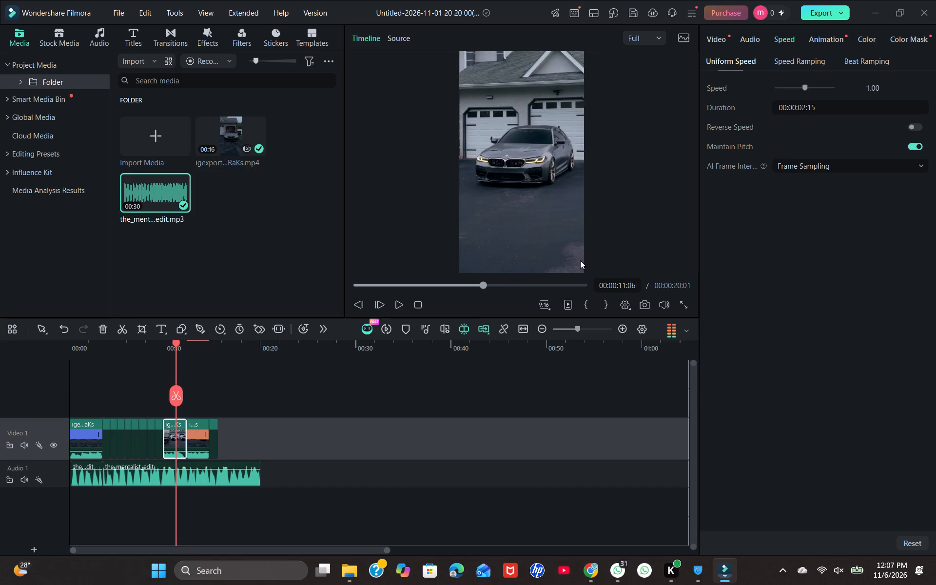
key(Left)
key(Left)
key(Left)
key(Left)
key(Left)
key(Left)
key(Left)
key(Left)
key(Left)
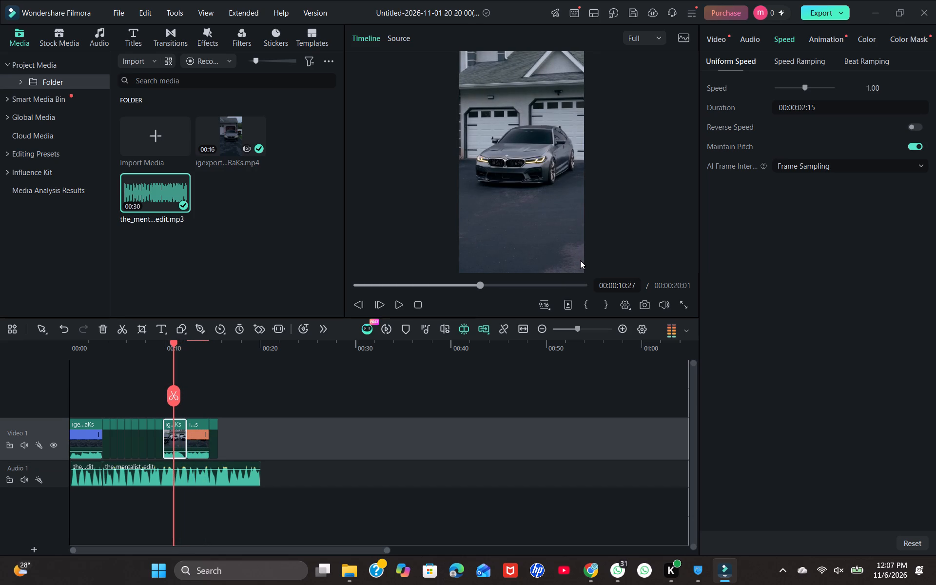
key(Left)
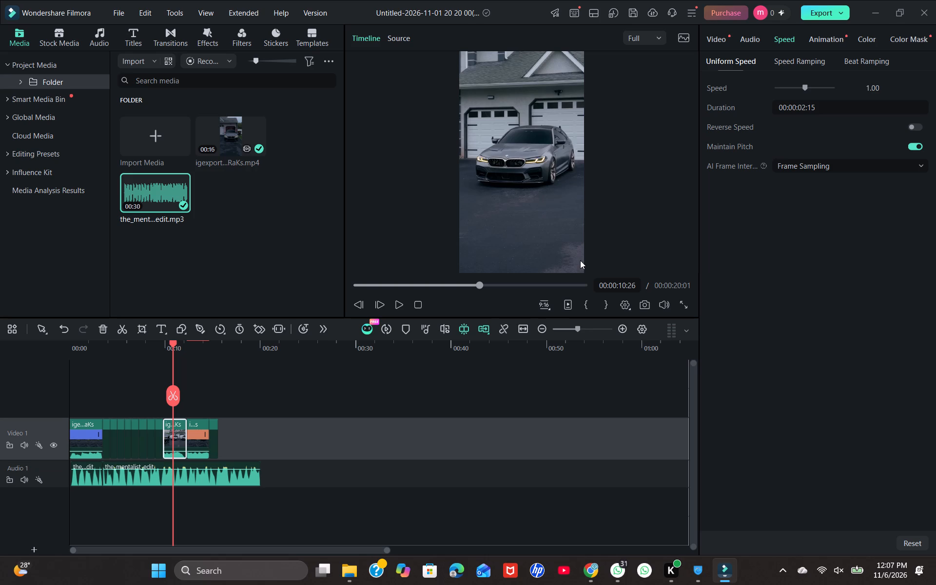
key(Right)
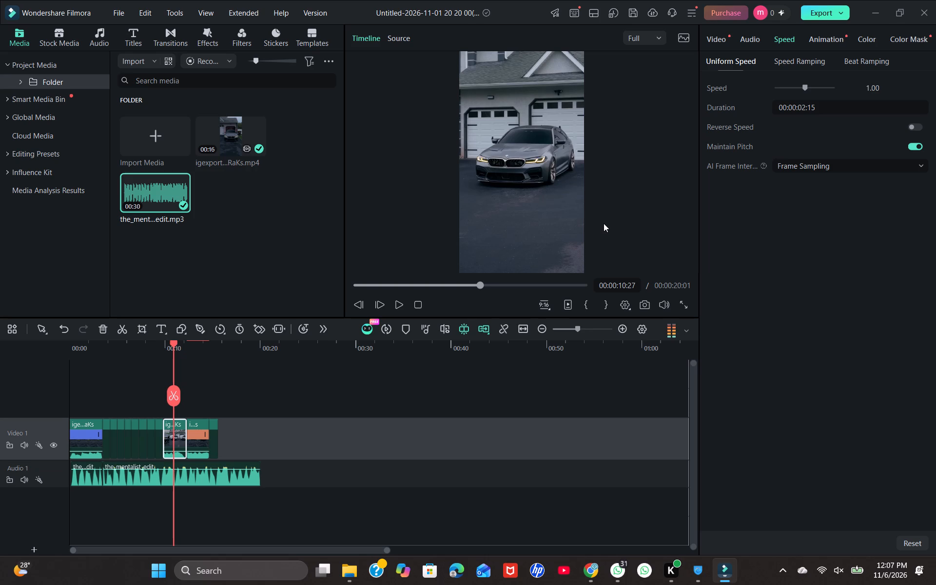
click(175, 394)
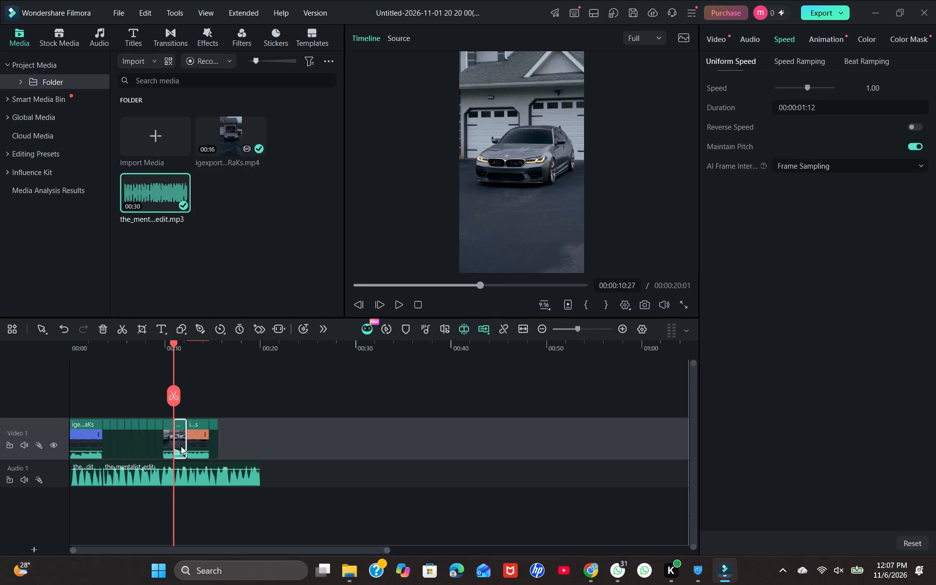
Move the second part of the split garage-door shot to just after the sped-up clip that follows it.
drag(180, 441, 193, 444)
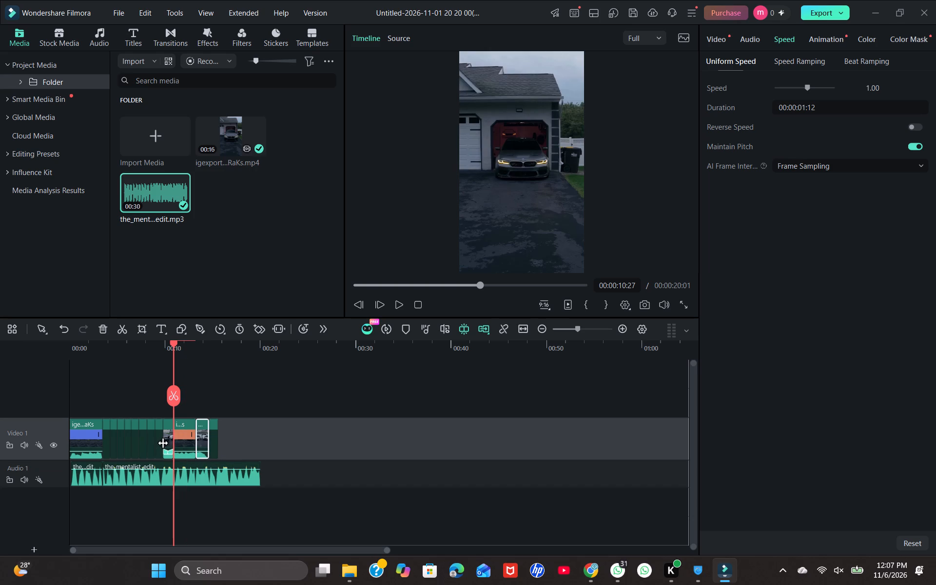
Set the uniform speed of the first part of the split garage-door shot to 0.50.
click(169, 442)
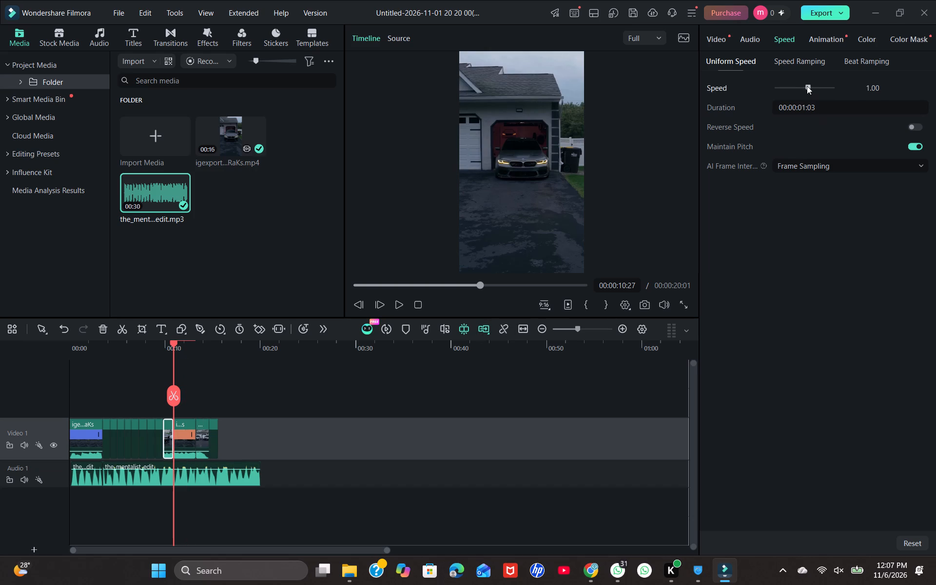
click(872, 91)
text(0.50)
key(Return)
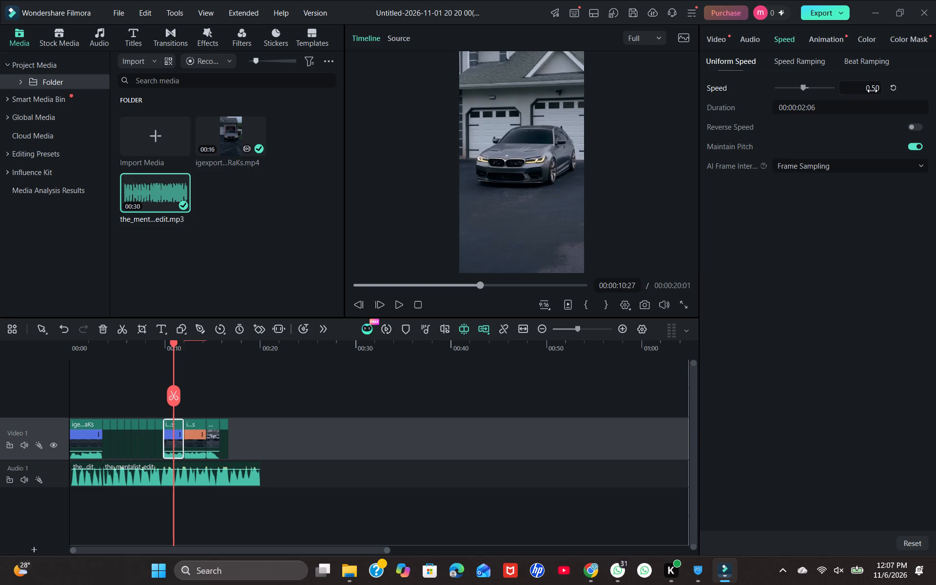
Set the uniform speed of the relocated second part of the garage-door shot to 1.50.
click(212, 440)
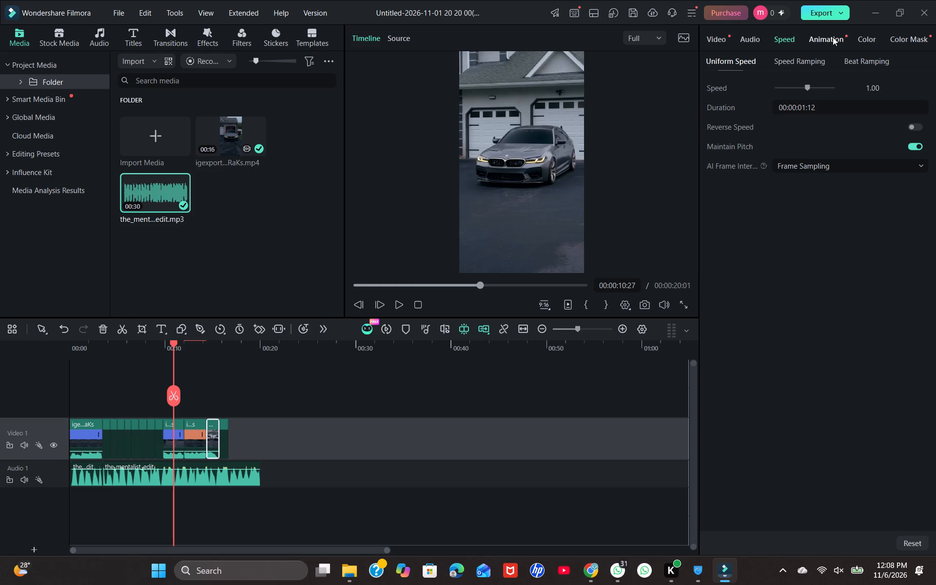
click(869, 89)
text(1.50)
key(Return)
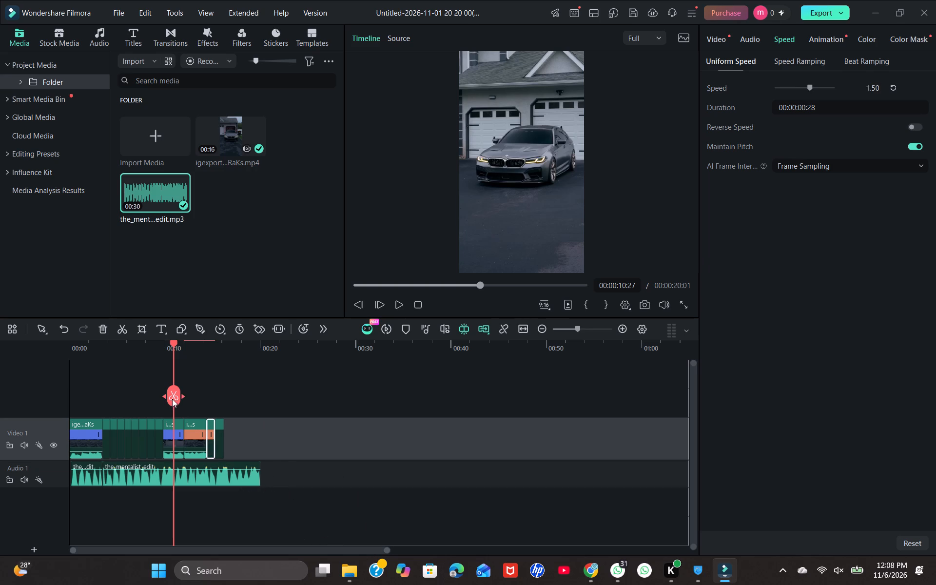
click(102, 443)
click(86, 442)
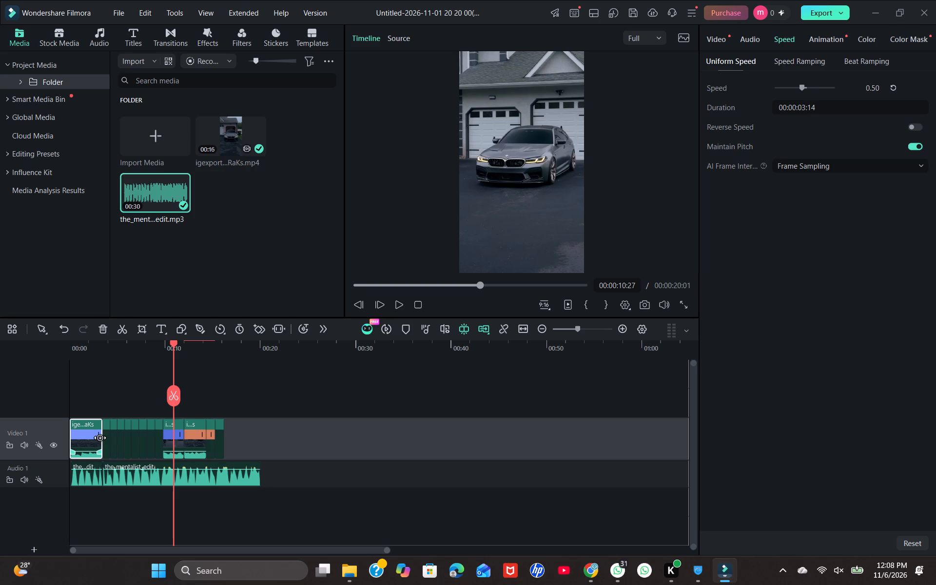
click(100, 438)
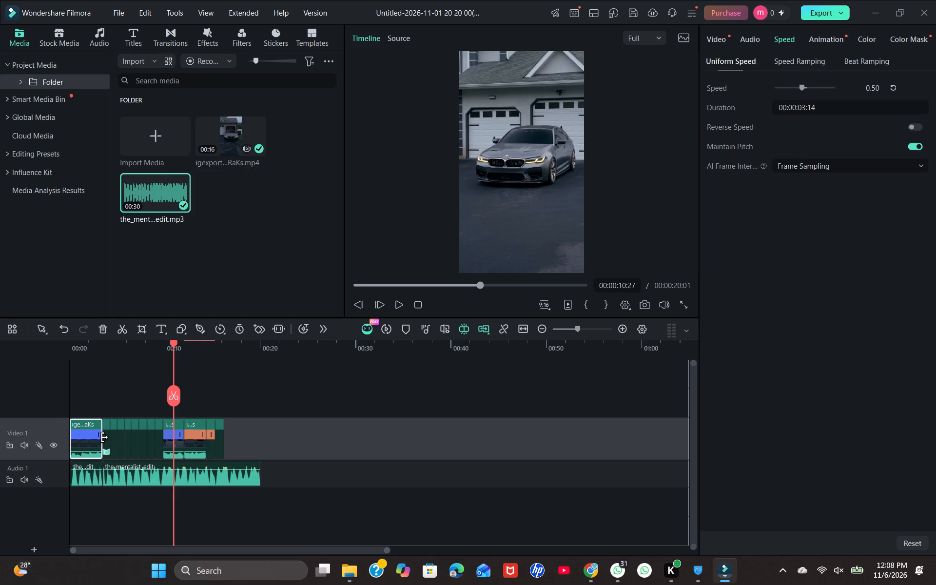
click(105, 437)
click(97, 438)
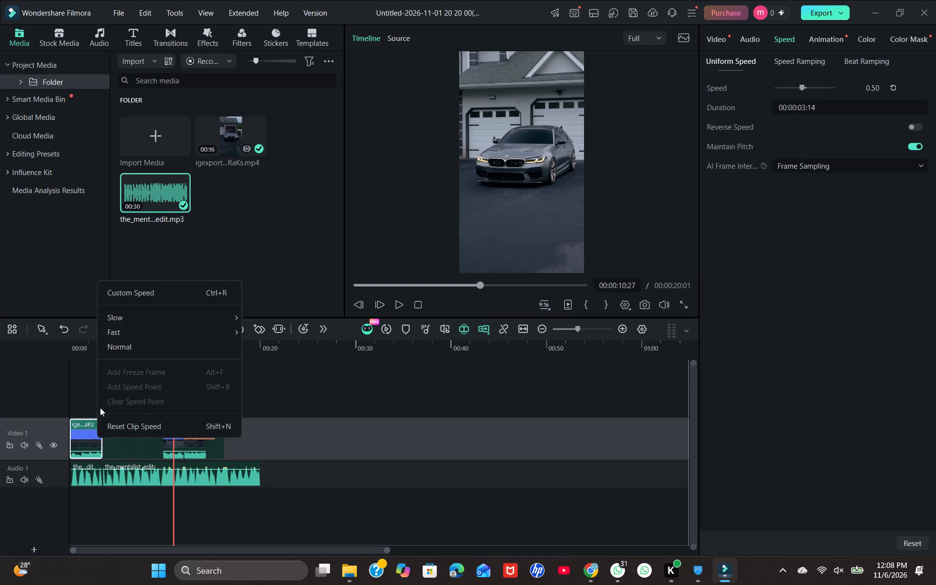
Look through the Trending transitions, checking Dissolve and Blur Dissolve.
double_click(172, 39)
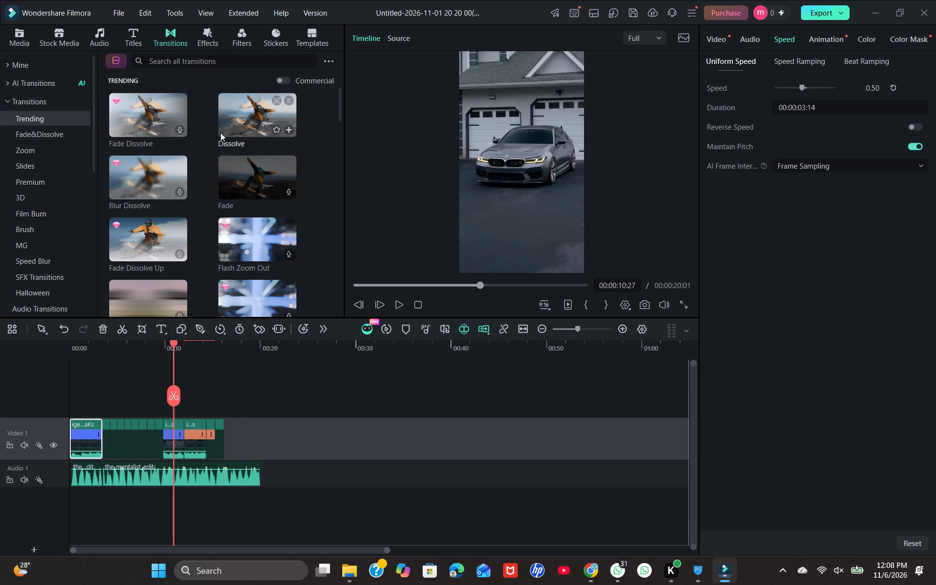
click(257, 120)
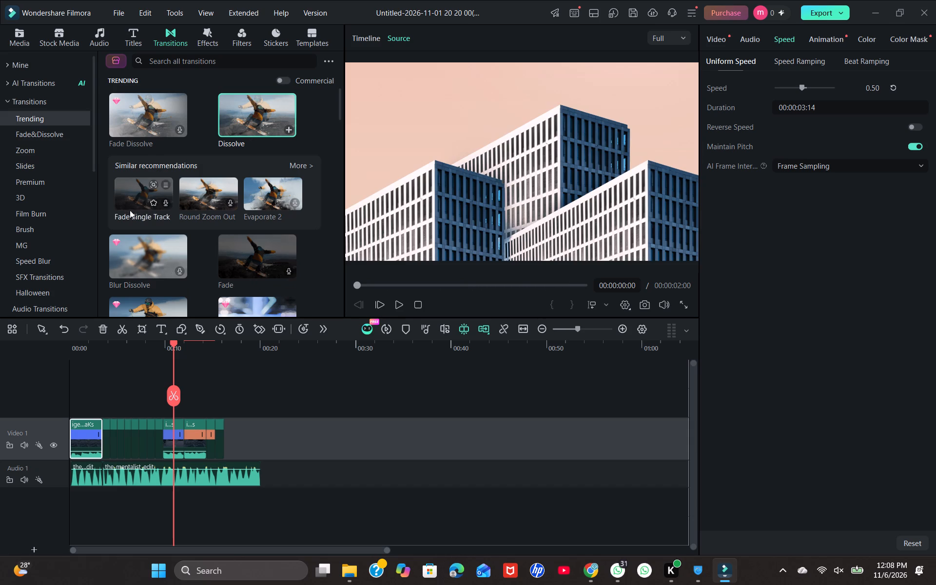
click(155, 254)
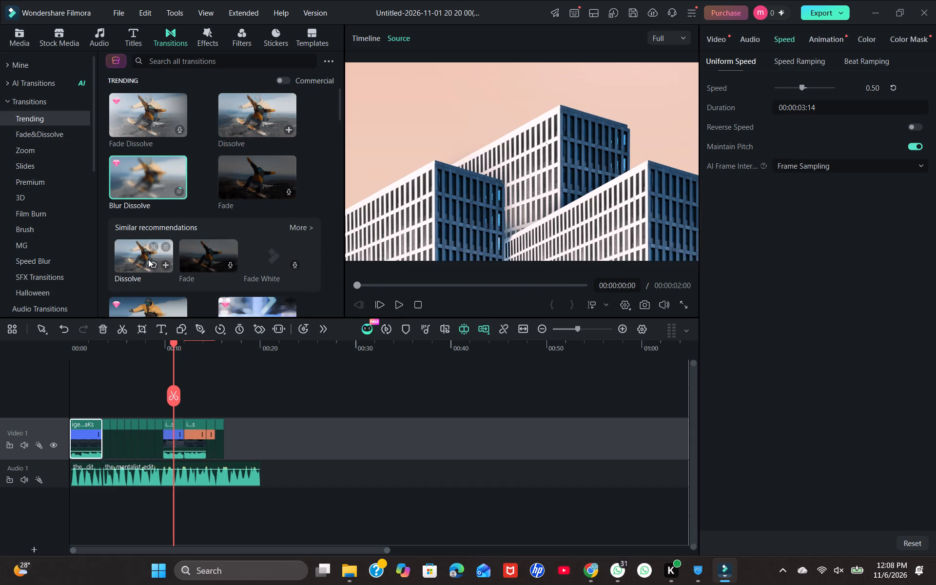
click(148, 259)
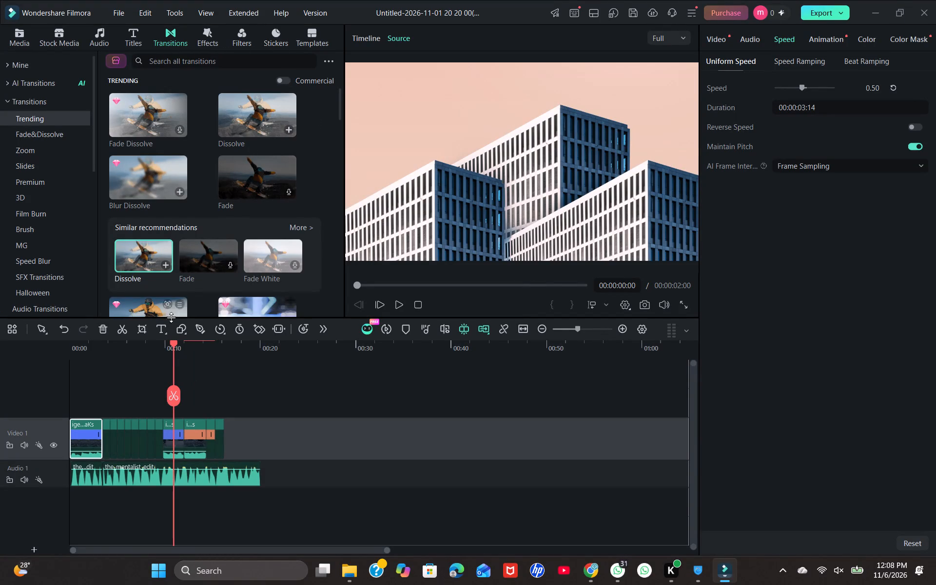
Play the edit from the start to review the opening clip and the short clips after it, and return to 00:00:00:00.
click(115, 442)
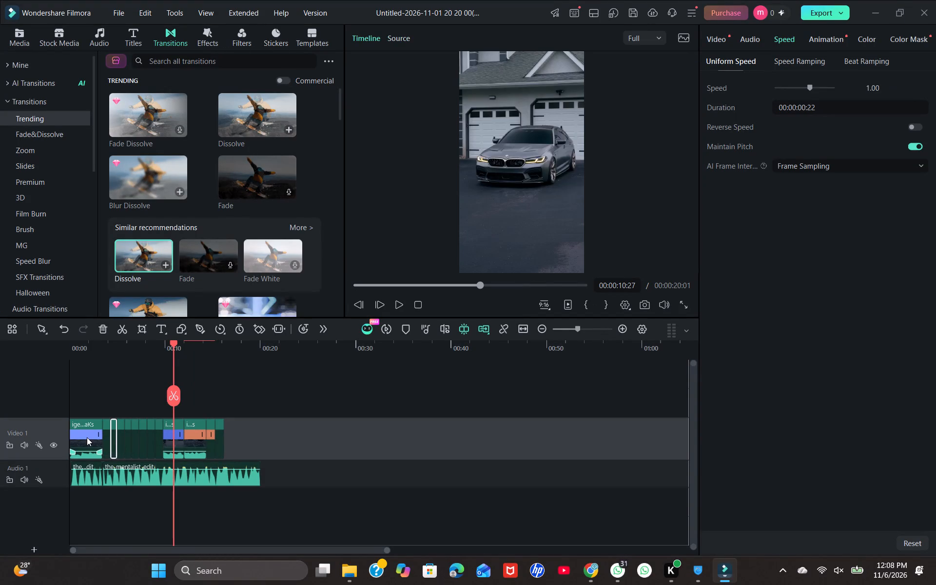
click(87, 437)
click(92, 448)
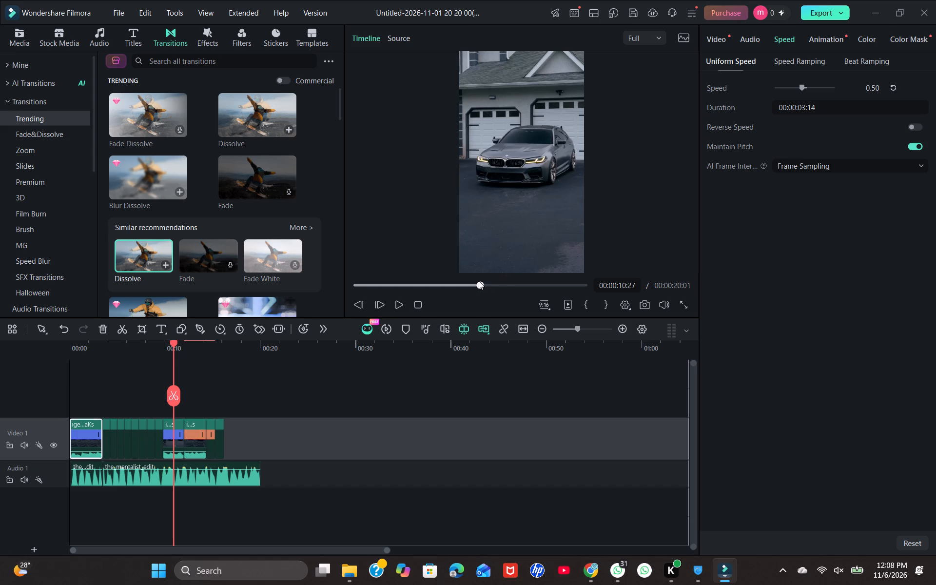
drag(479, 281, 321, 289)
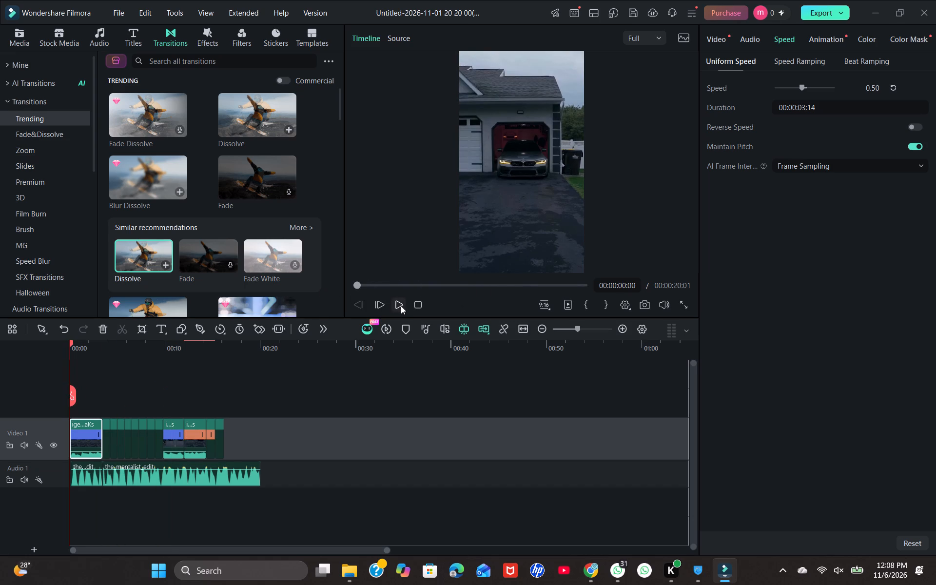
click(401, 306)
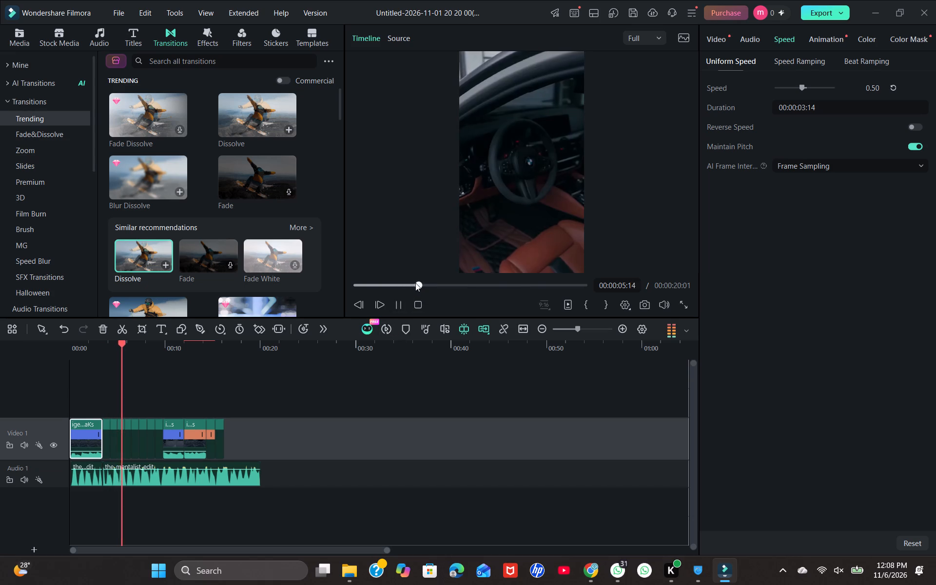
drag(415, 283, 304, 295)
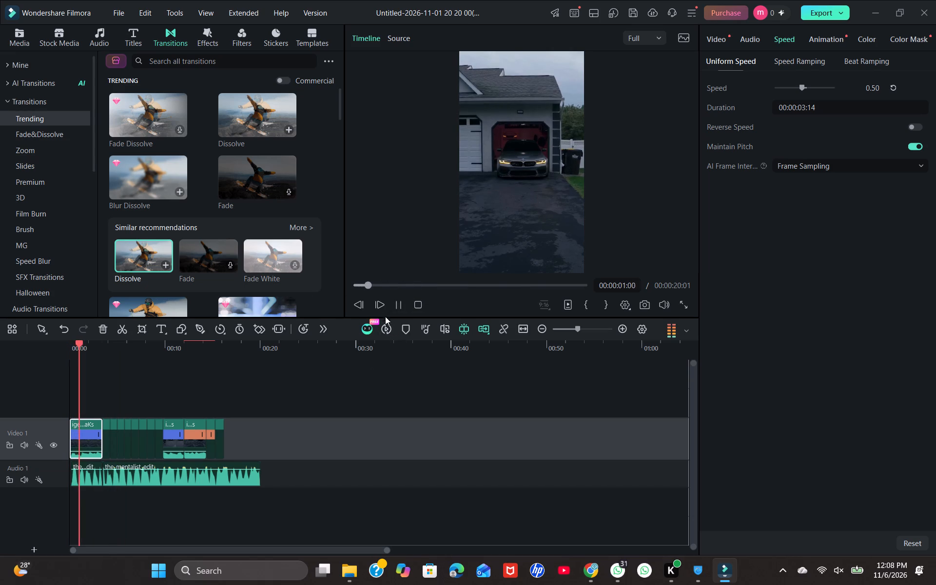
click(403, 304)
drag(373, 284, 322, 289)
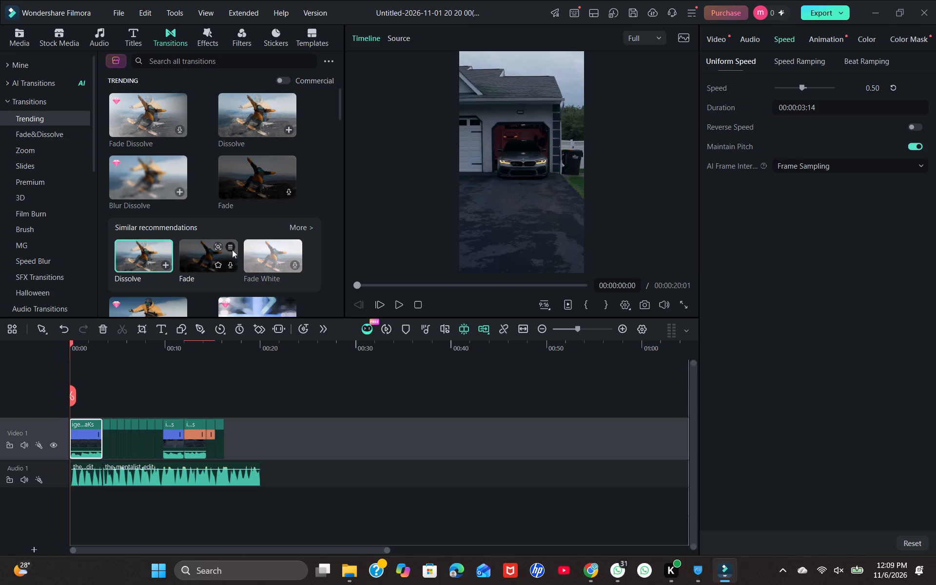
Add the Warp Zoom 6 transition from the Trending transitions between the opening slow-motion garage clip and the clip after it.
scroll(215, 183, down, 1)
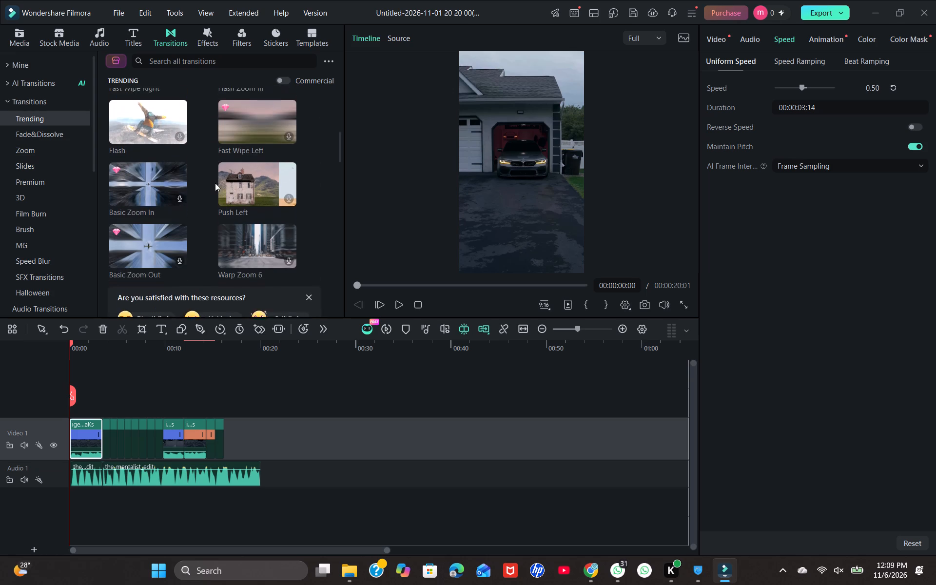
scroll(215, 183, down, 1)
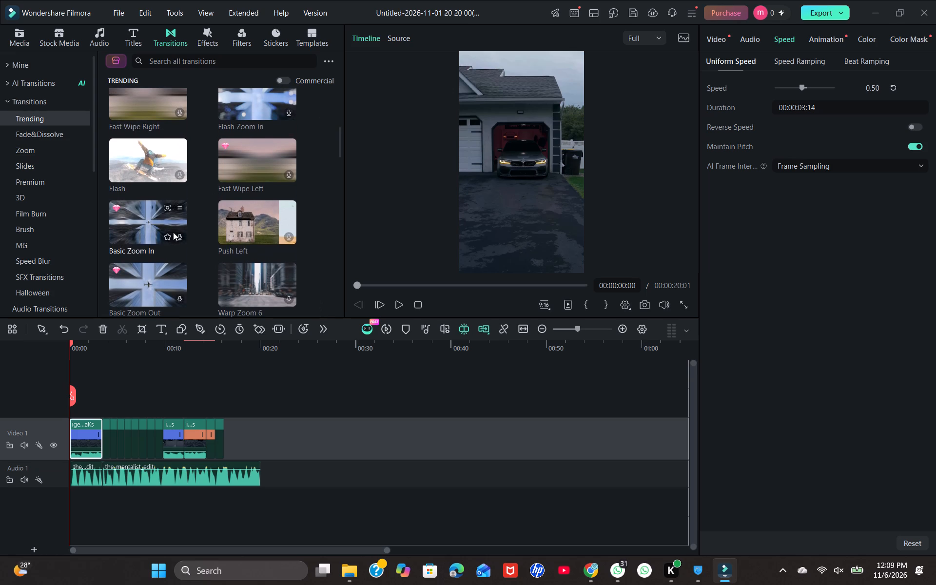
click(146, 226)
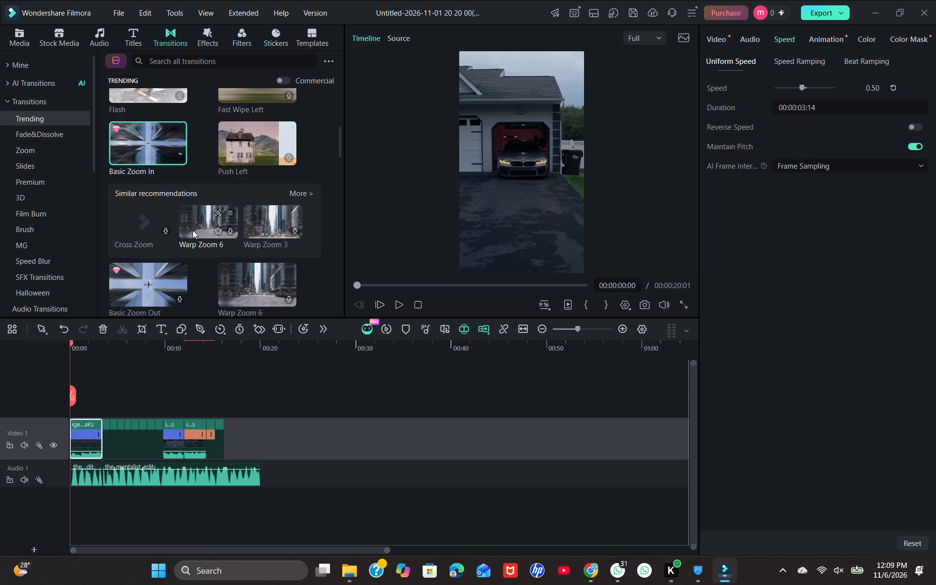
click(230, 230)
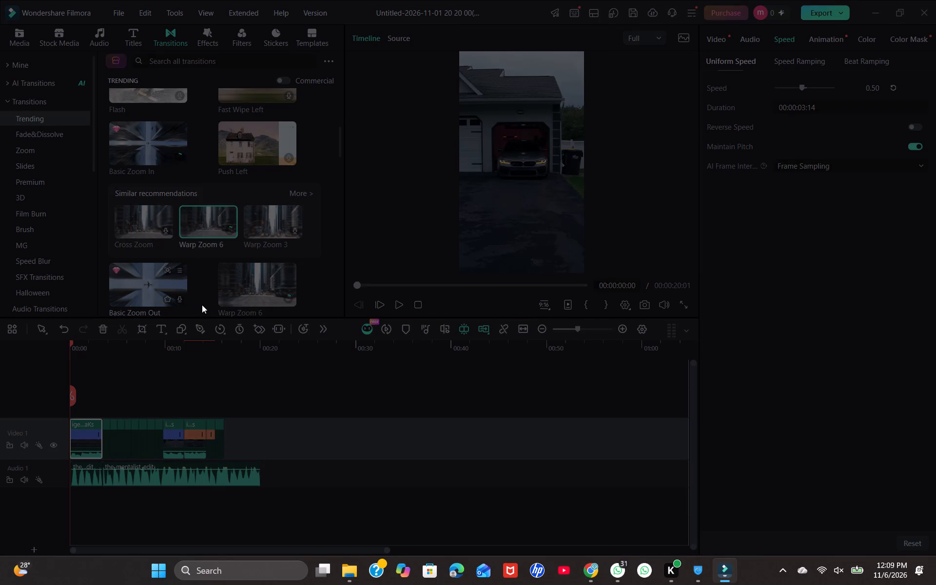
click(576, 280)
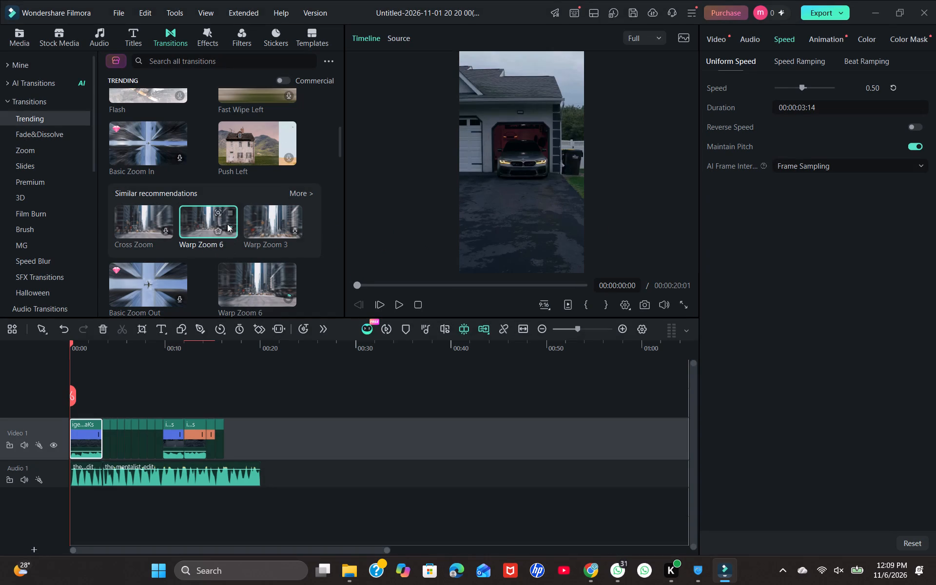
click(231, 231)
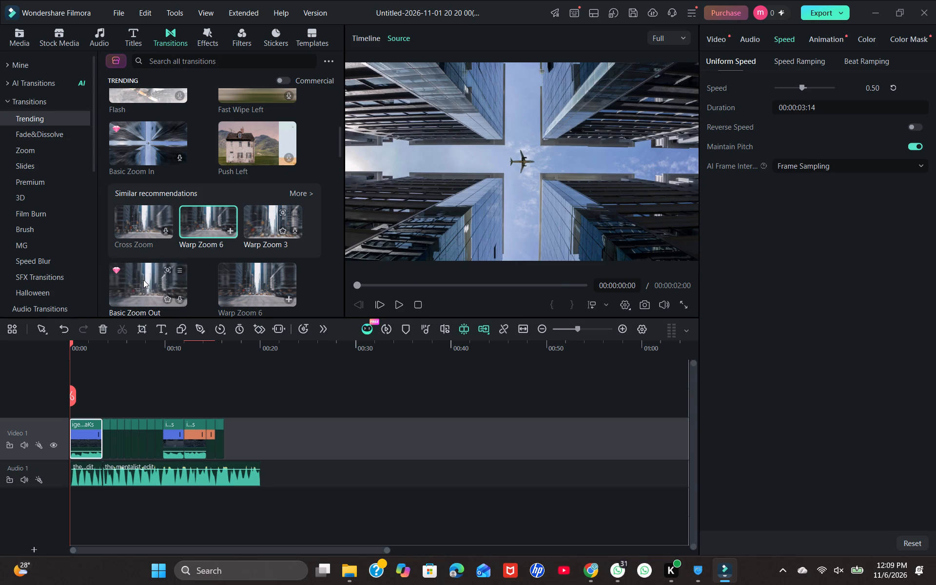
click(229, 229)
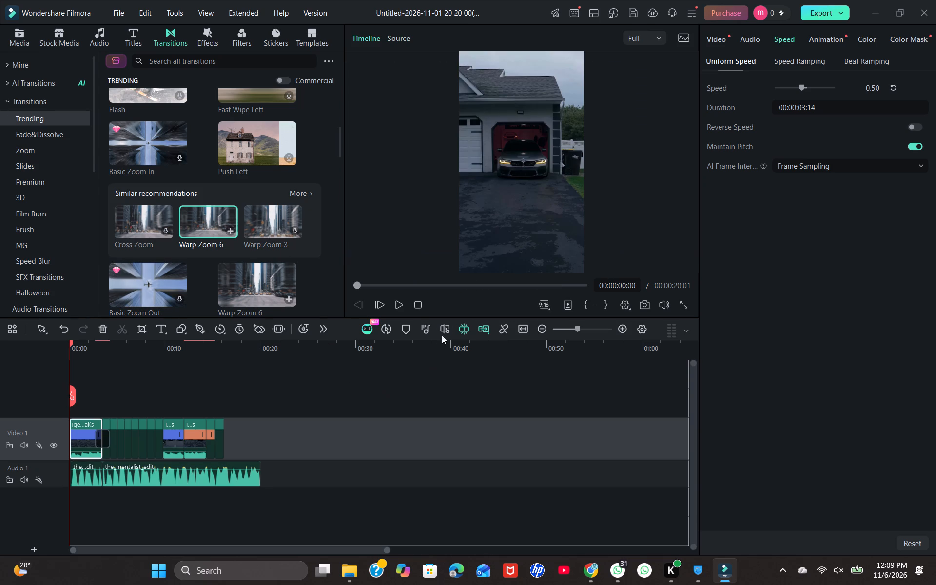
Play the edit from the start and scrub back and forth over the cut after the opening clip to review Warp Zoom 6.
click(399, 310)
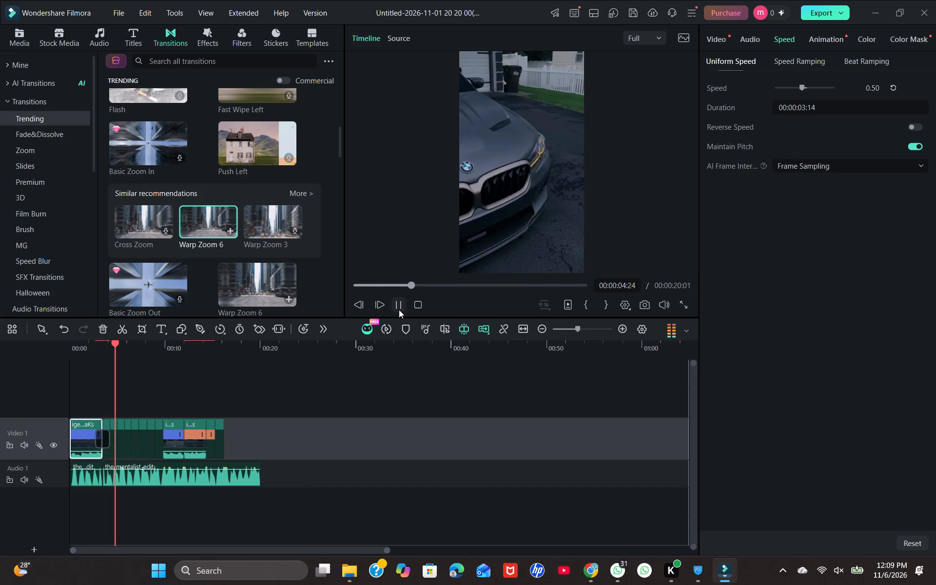
click(399, 310)
drag(421, 286, 393, 286)
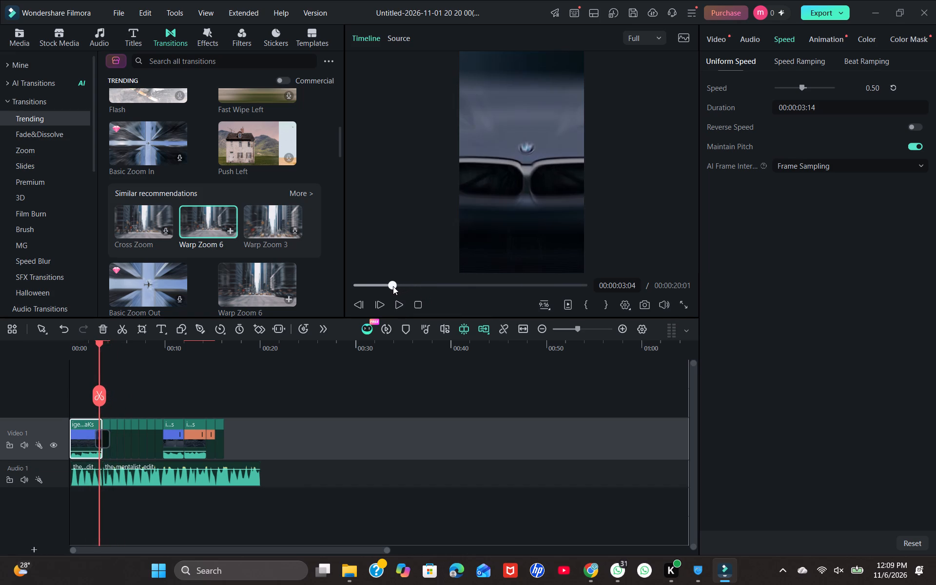
drag(393, 286, 397, 287)
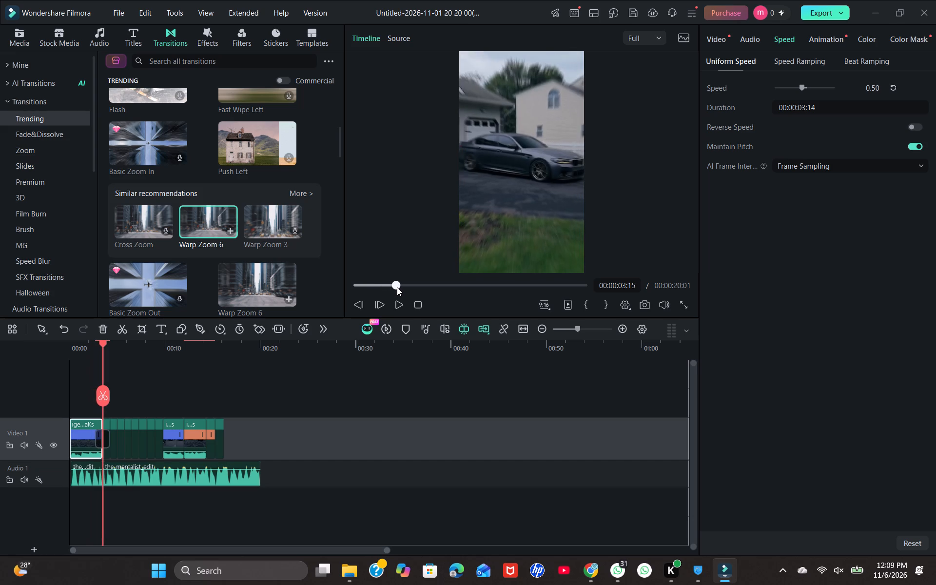
drag(397, 287, 394, 287)
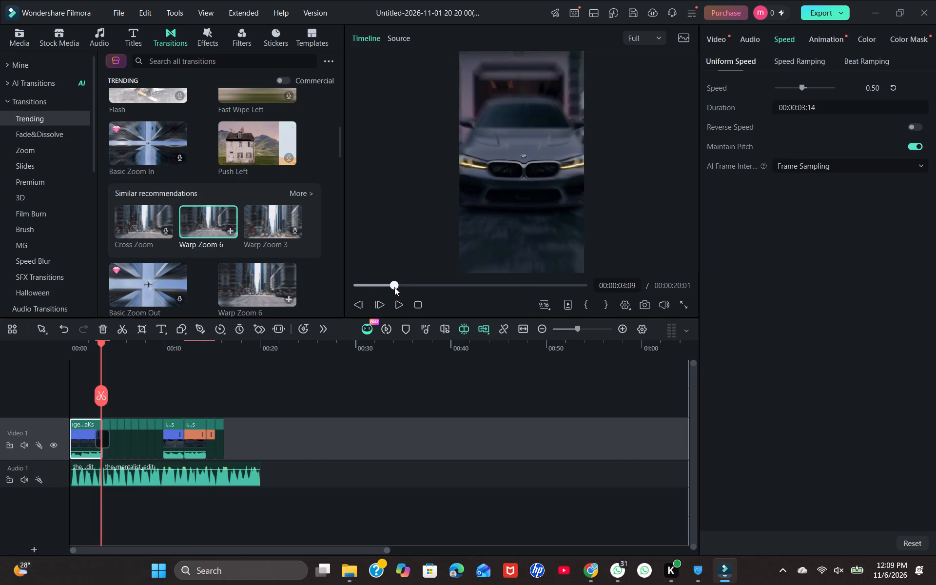
drag(394, 287, 389, 290)
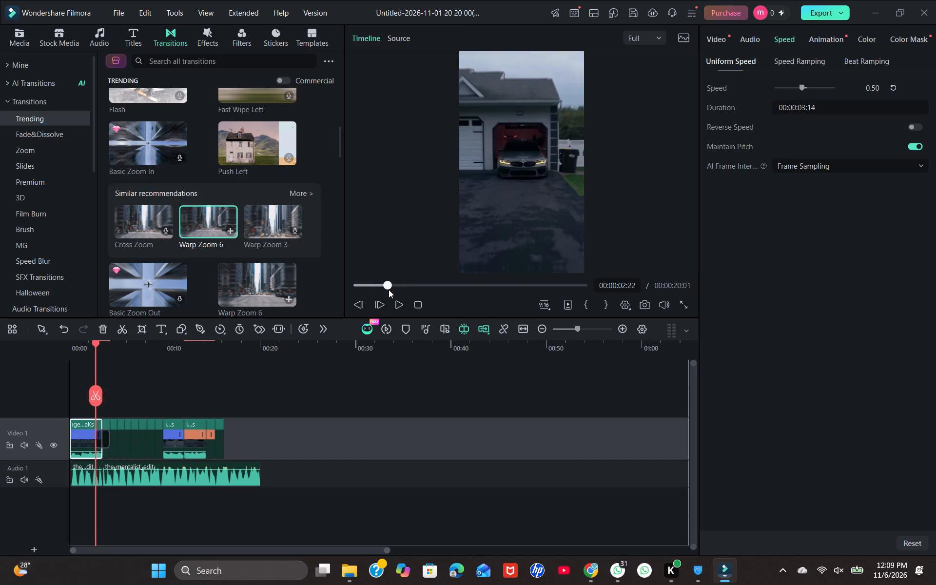
drag(389, 290, 395, 290)
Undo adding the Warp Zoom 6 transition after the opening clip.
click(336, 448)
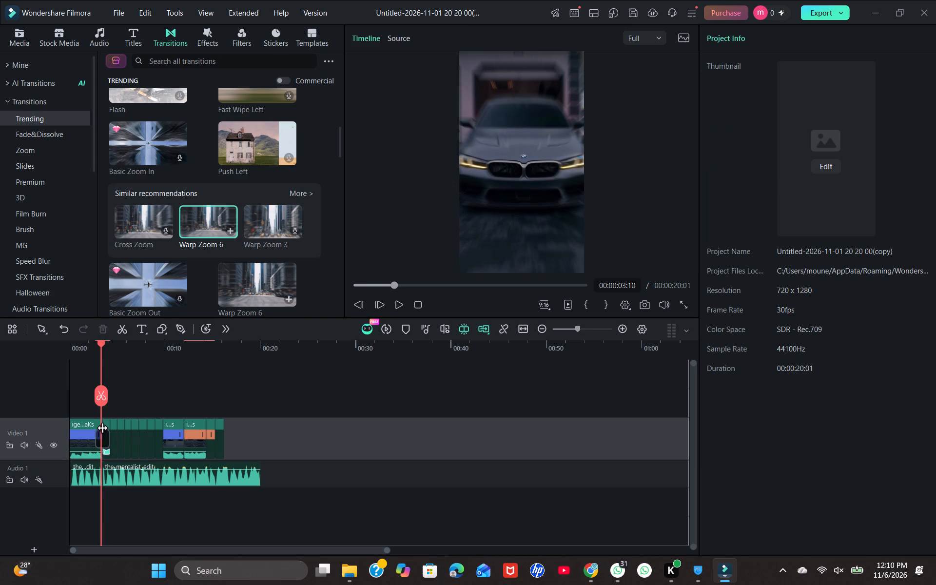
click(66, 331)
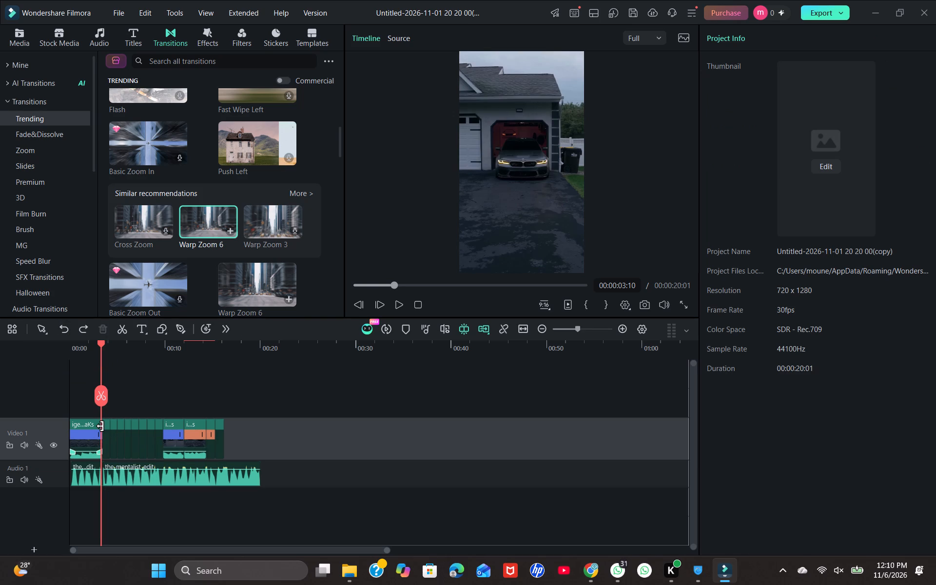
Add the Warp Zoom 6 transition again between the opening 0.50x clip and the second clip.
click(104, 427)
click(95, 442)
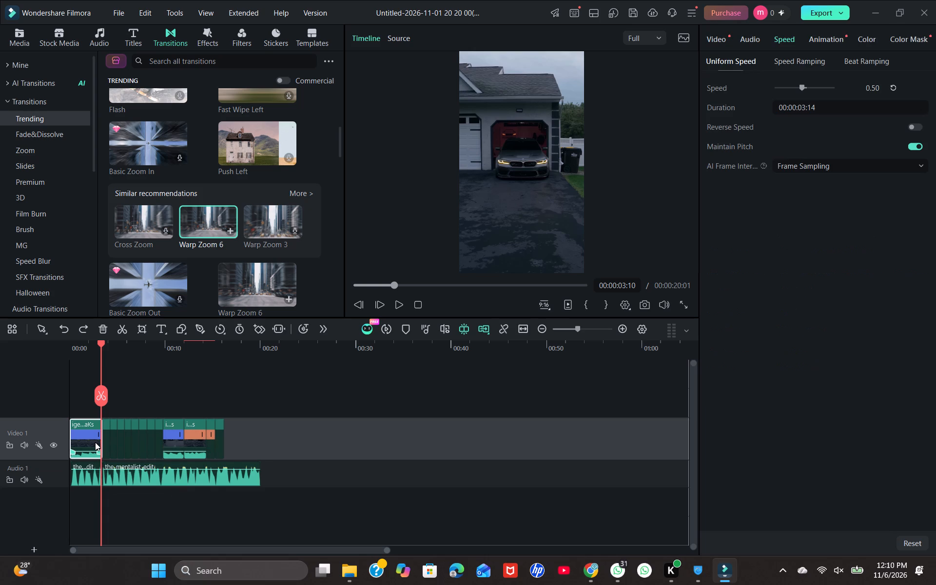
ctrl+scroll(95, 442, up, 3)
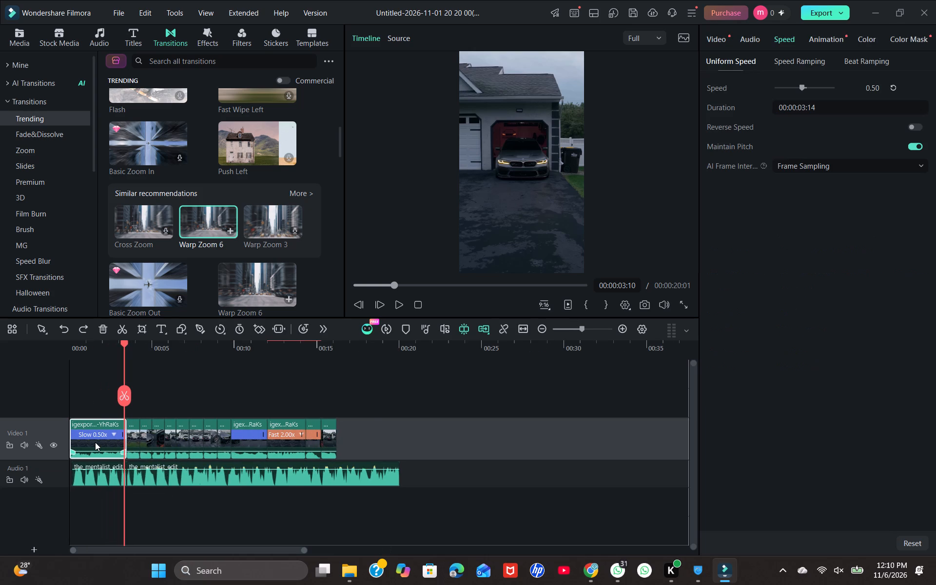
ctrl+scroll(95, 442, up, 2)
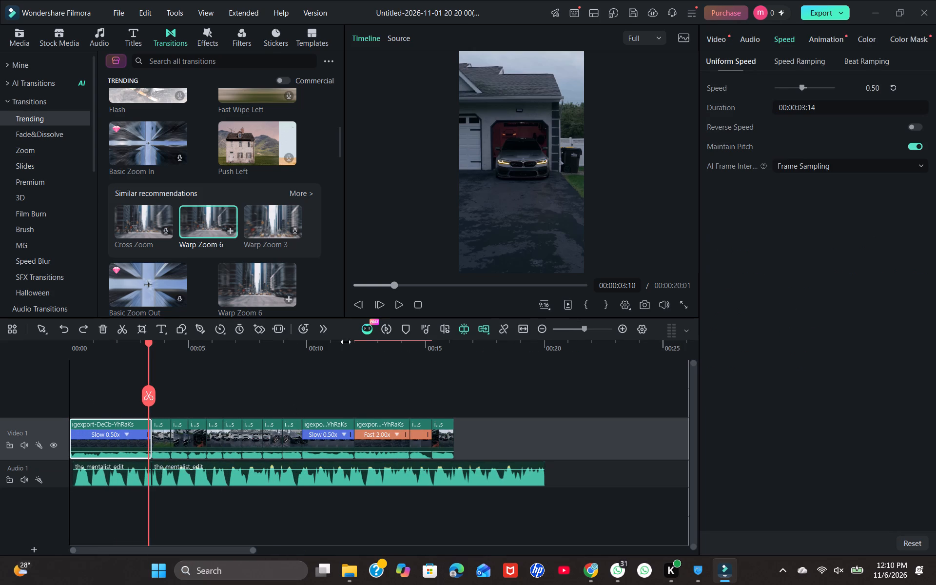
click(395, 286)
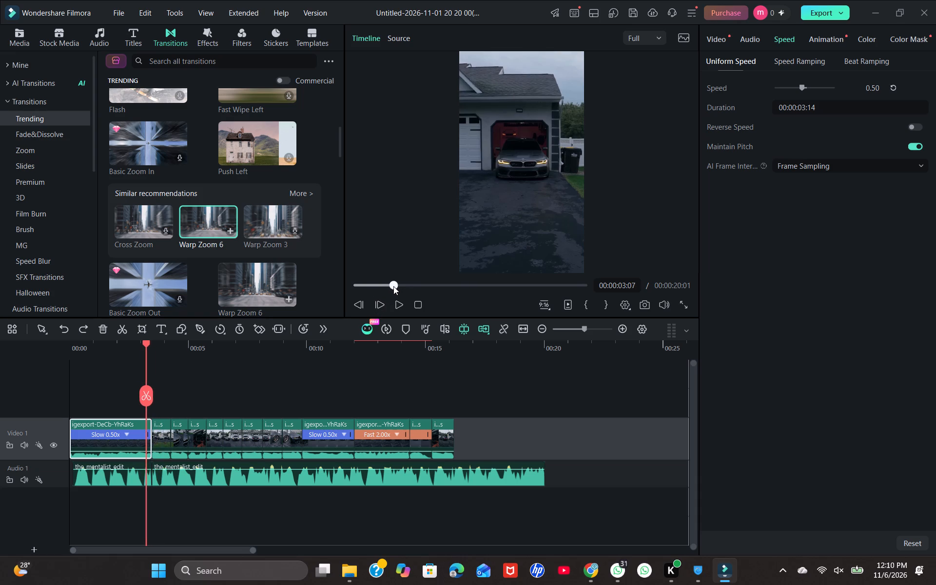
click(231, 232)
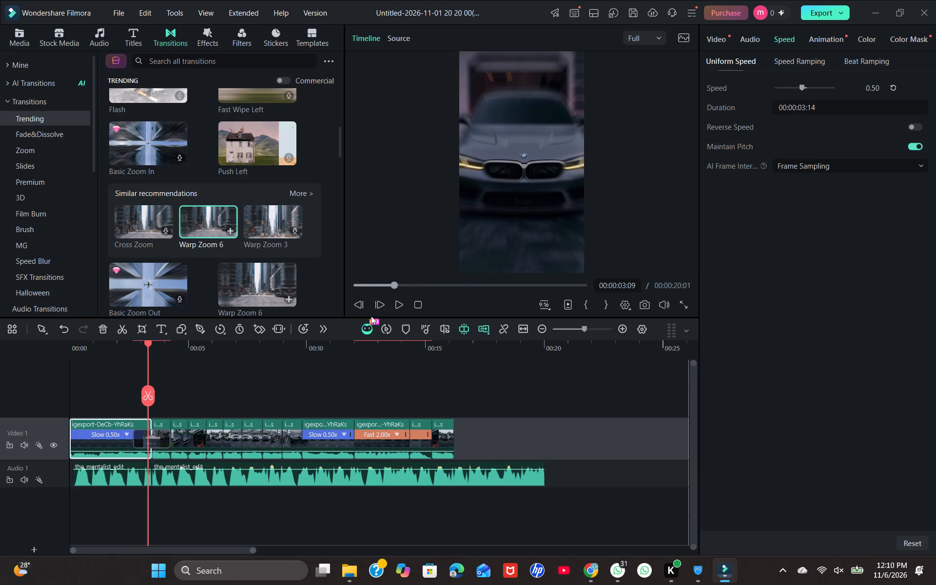
Play and scrub across the cut between the opening clip and the second clip to check the transition.
click(394, 307)
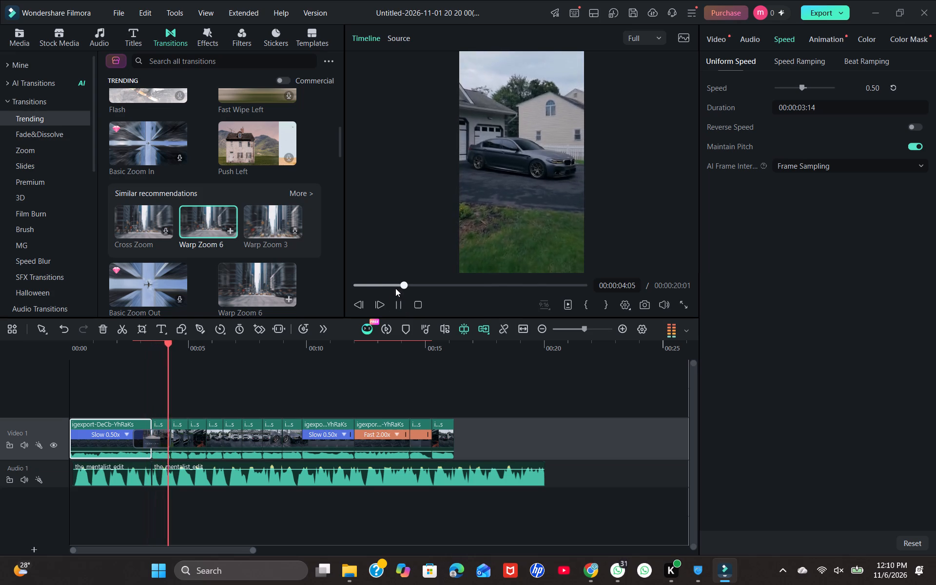
drag(407, 286, 386, 286)
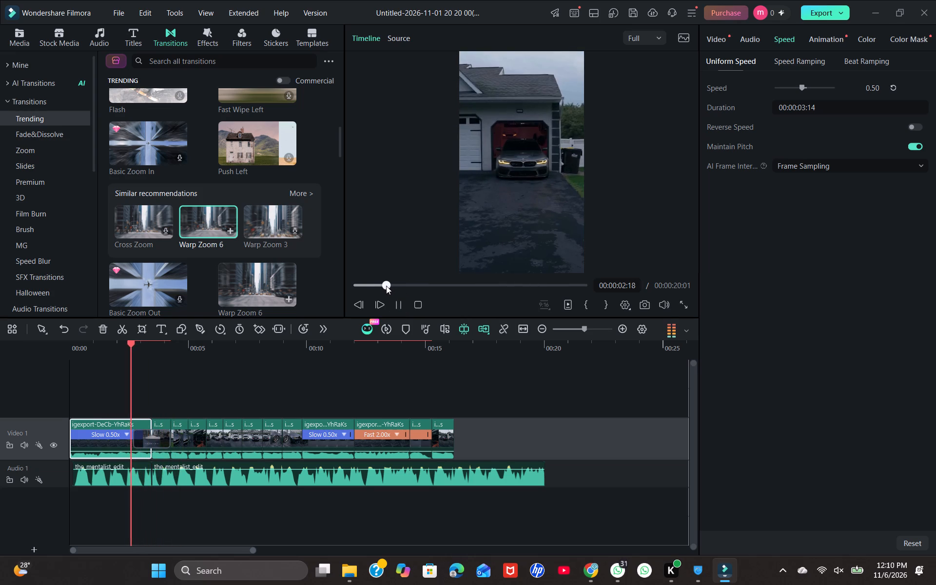
drag(386, 286, 393, 286)
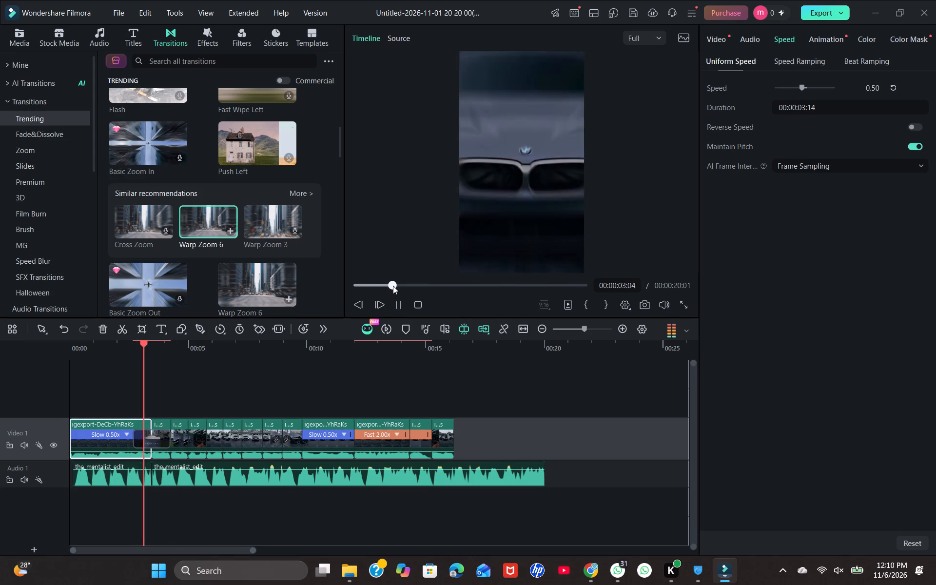
drag(393, 286, 397, 286)
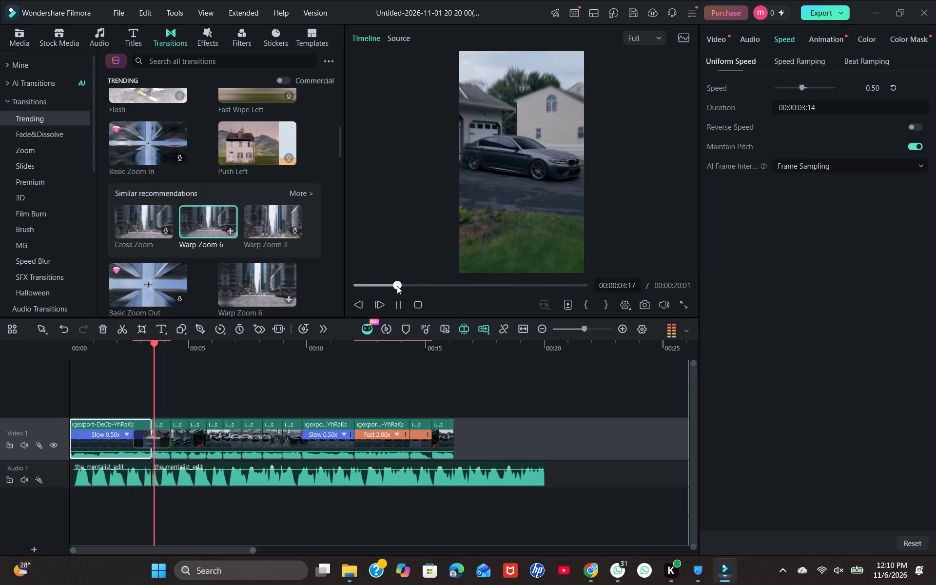
drag(397, 286, 396, 286)
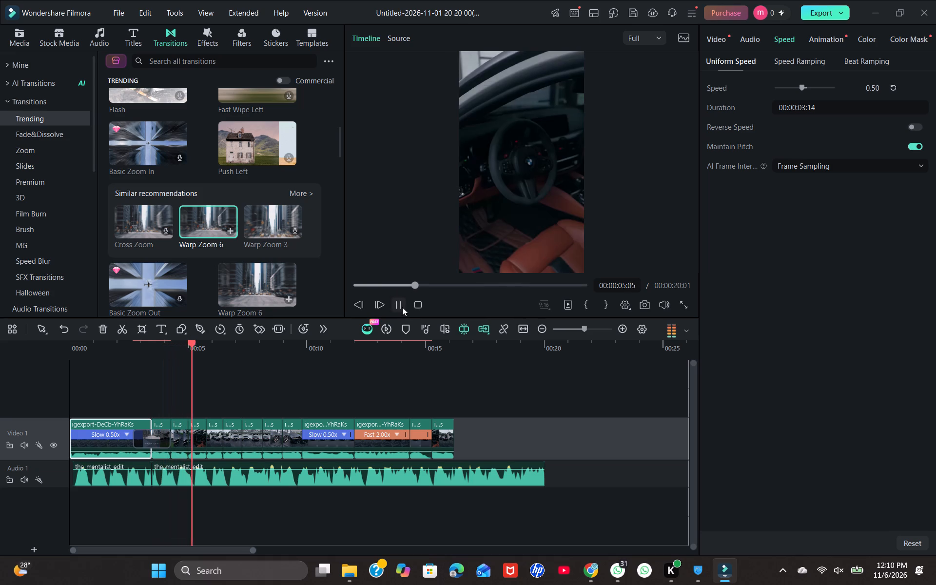
click(402, 307)
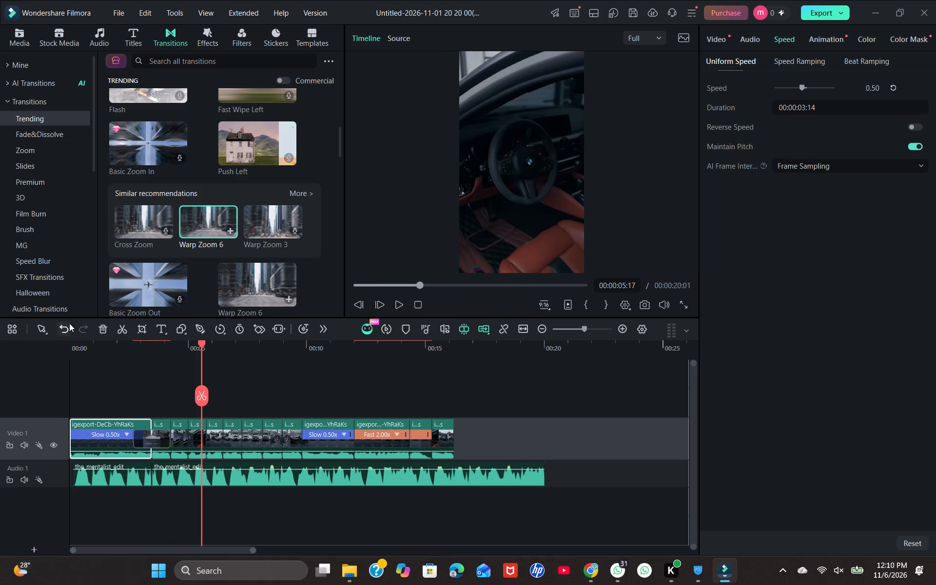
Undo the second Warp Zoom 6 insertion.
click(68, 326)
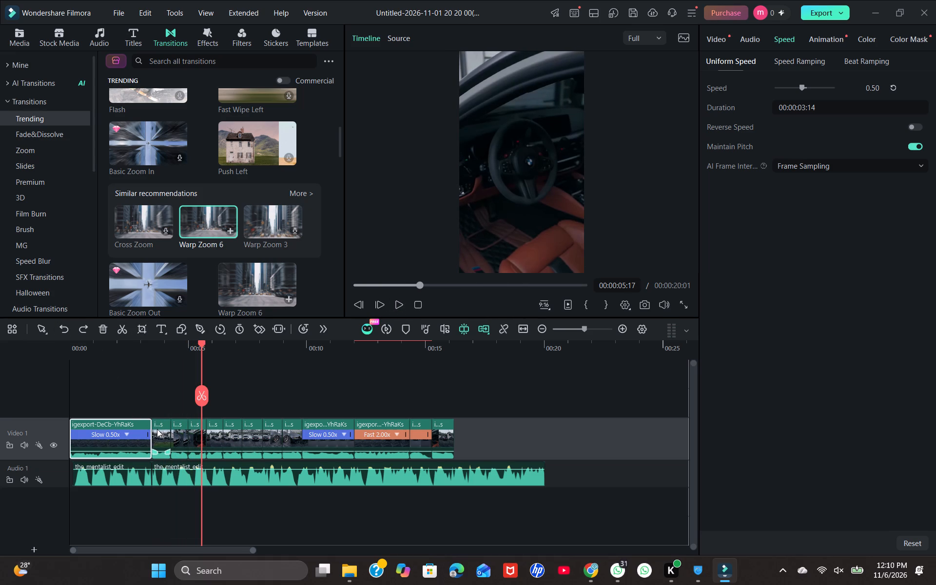
Extend the second clip from its start edge to a duration of 00:00:00:29, keeping it right after the opening clip.
click(158, 431)
drag(155, 432, 147, 435)
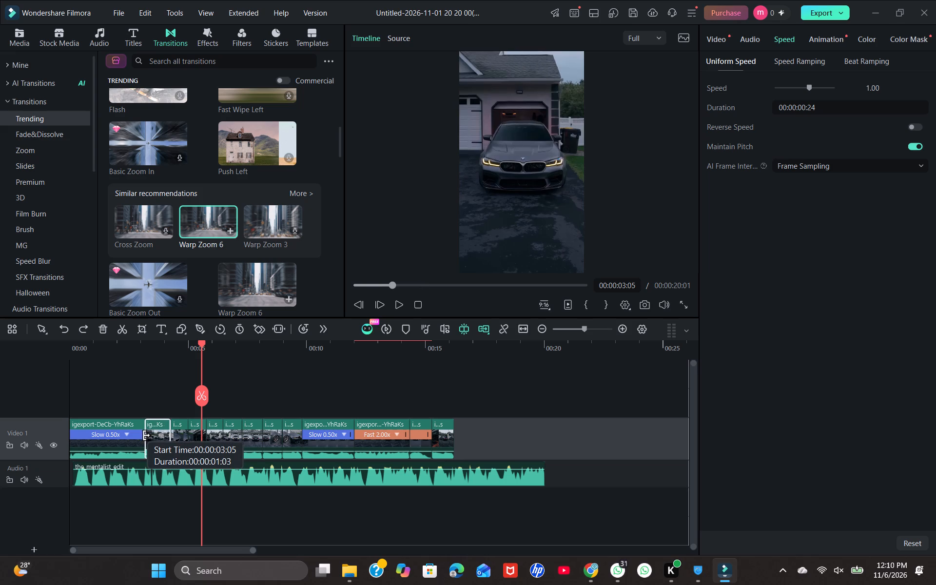
drag(147, 435, 151, 436)
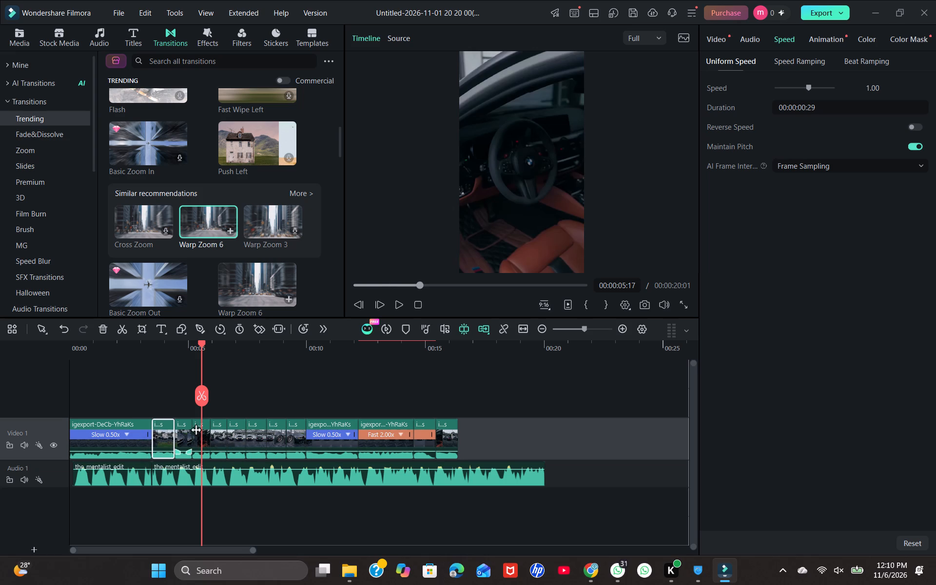
click(246, 379)
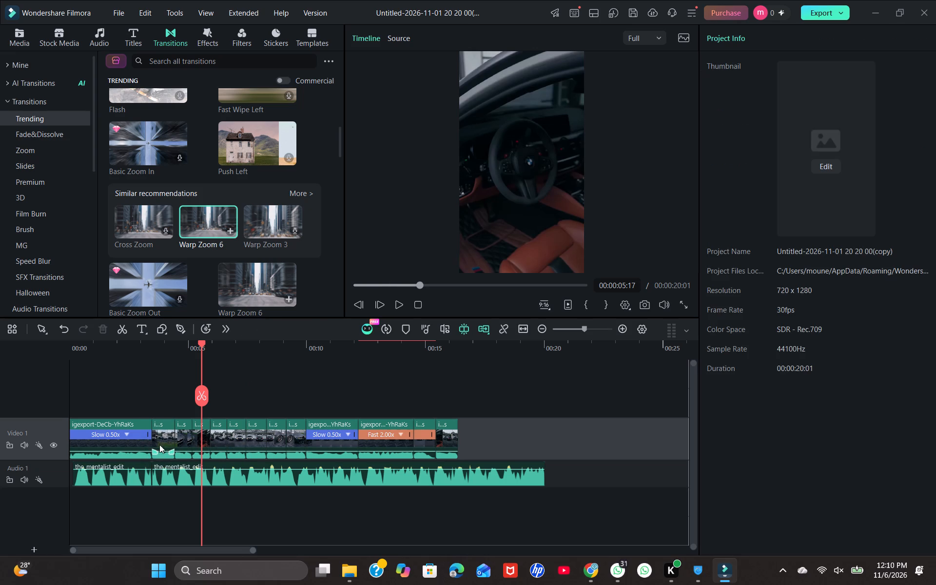
Apply the Warp Zoom 6 transition between the opening 0.50x clip and the lengthened second clip.
click(158, 439)
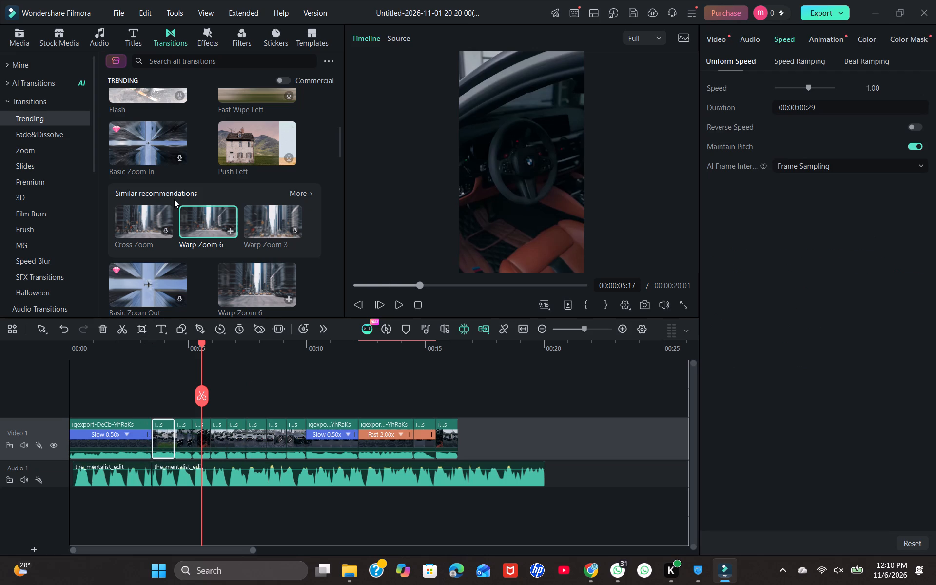
click(130, 436)
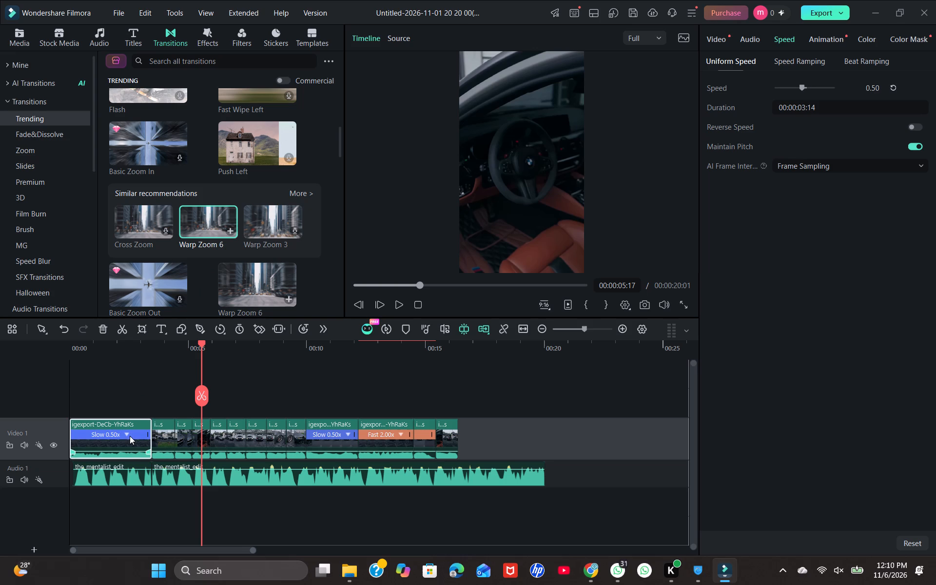
click(229, 229)
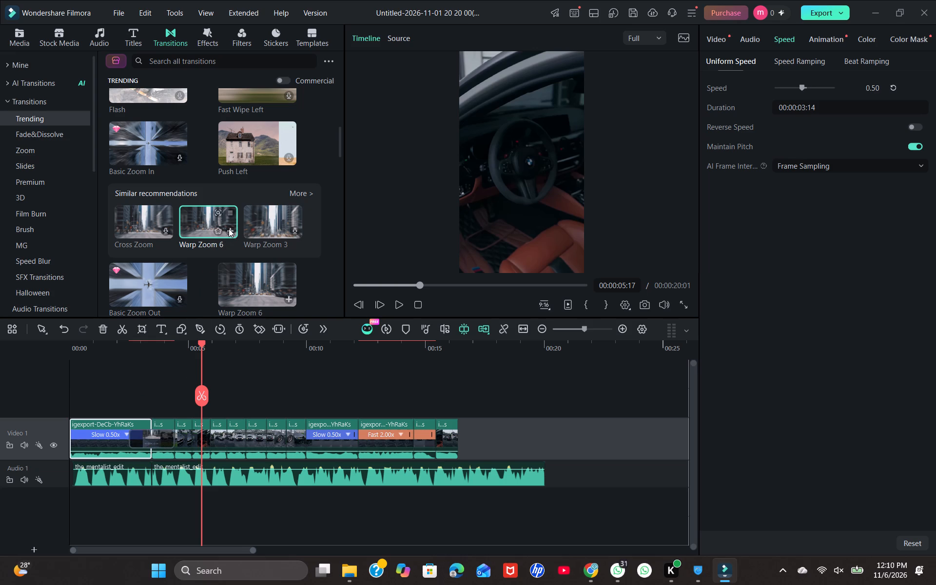
Play and scrub back across the Warp Zoom 6 transition between the opening and second clips to review it.
click(401, 302)
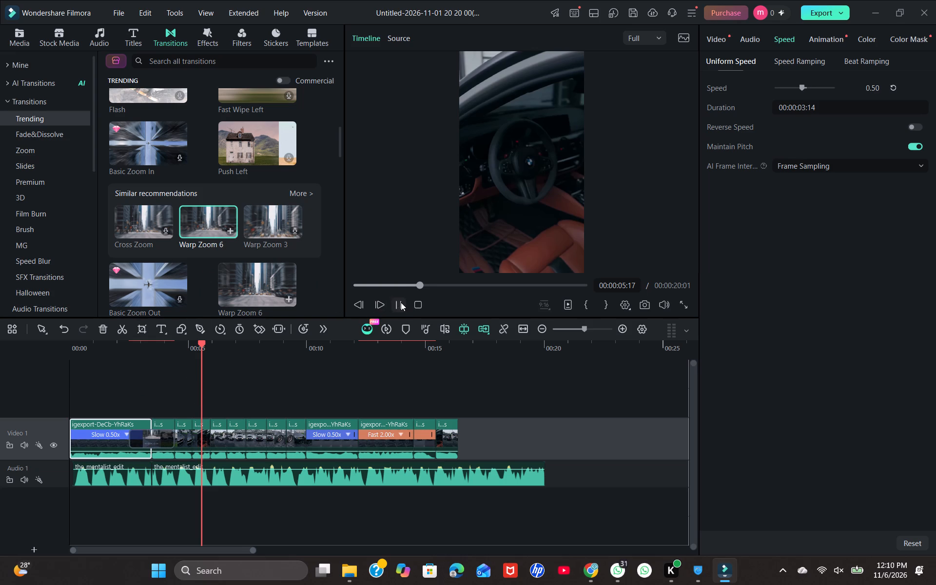
drag(426, 285, 389, 285)
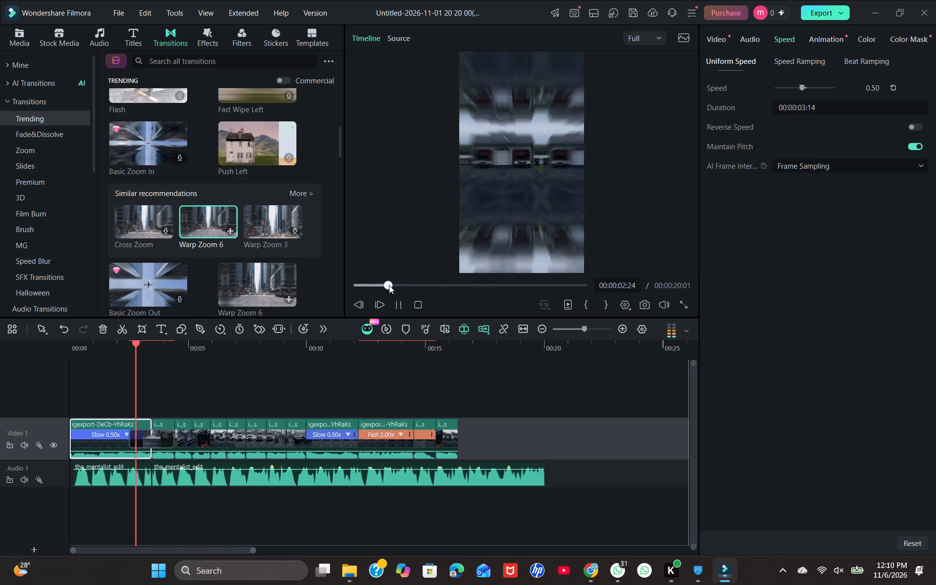
drag(389, 285, 384, 287)
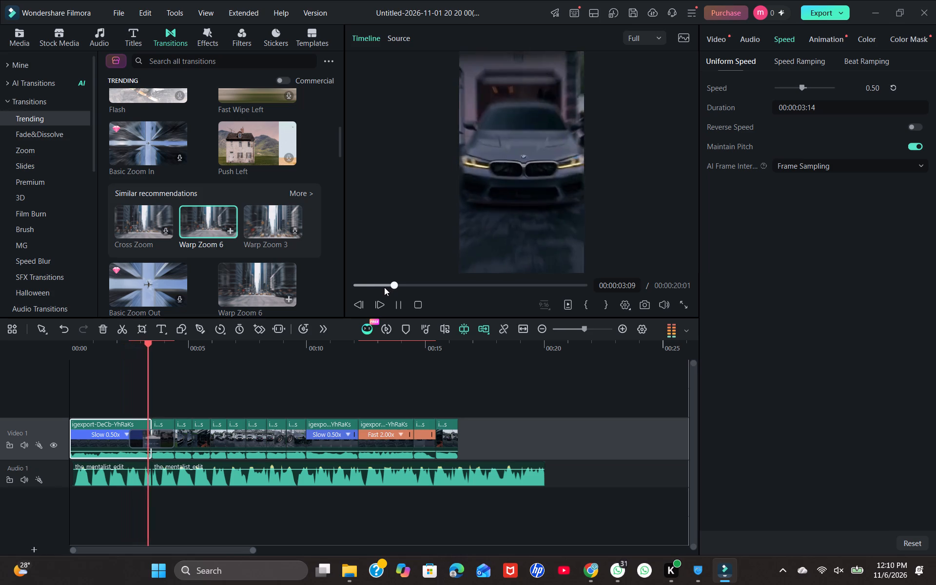
click(401, 303)
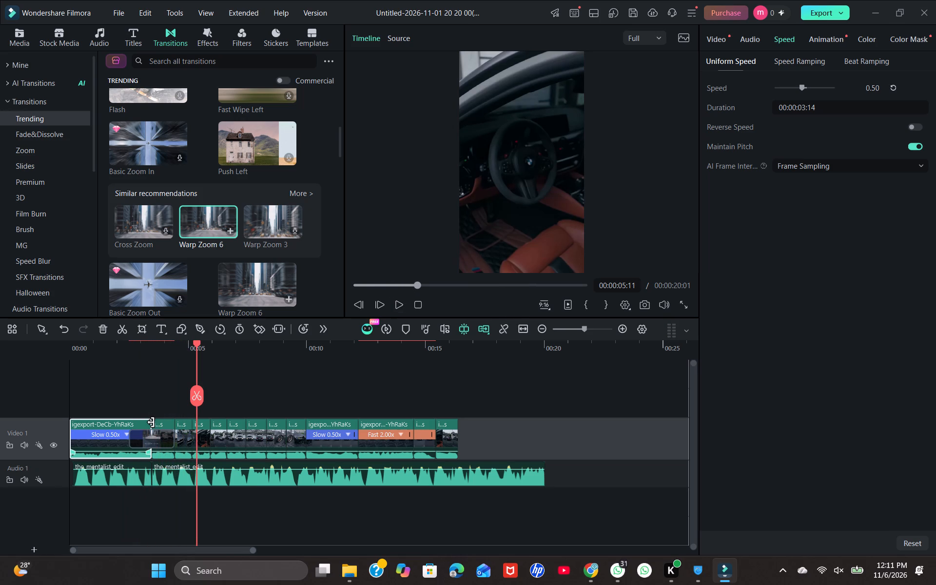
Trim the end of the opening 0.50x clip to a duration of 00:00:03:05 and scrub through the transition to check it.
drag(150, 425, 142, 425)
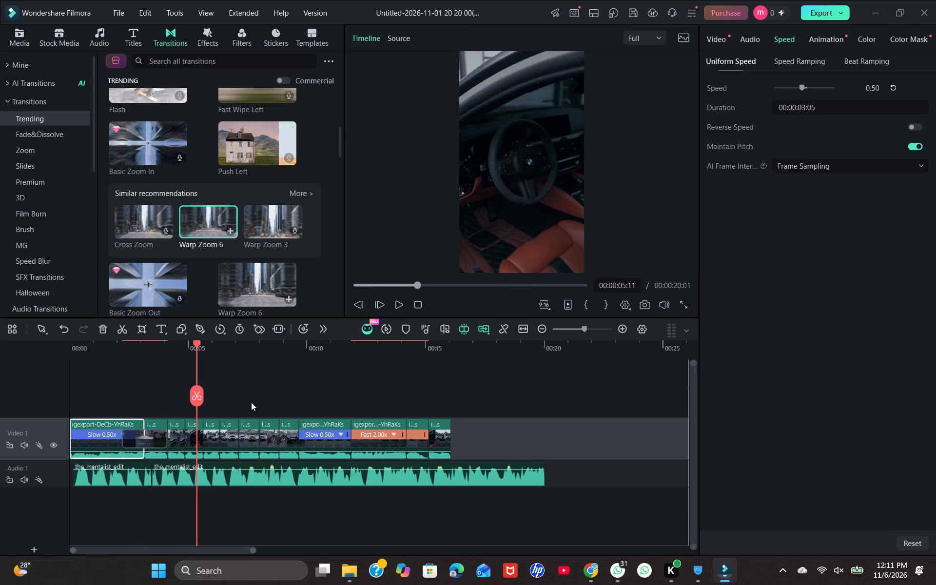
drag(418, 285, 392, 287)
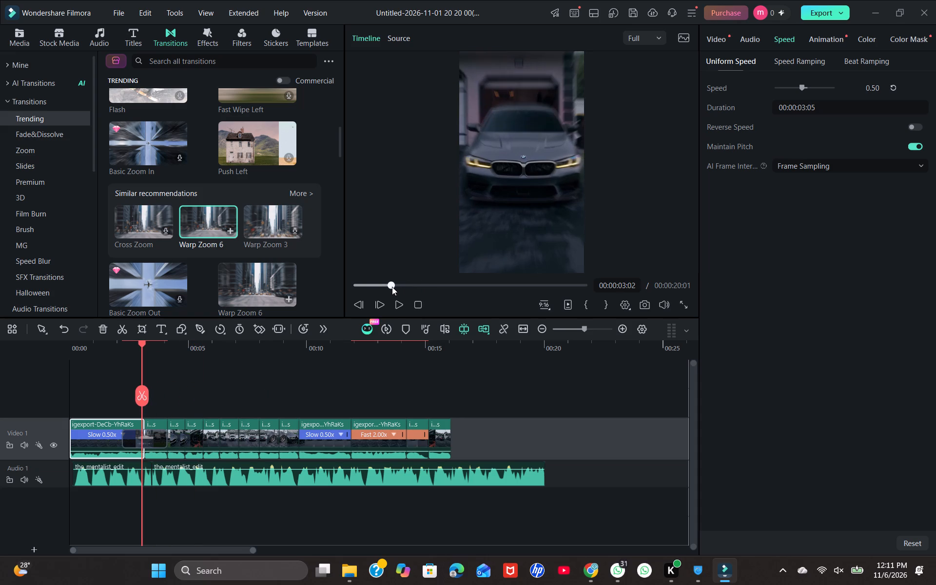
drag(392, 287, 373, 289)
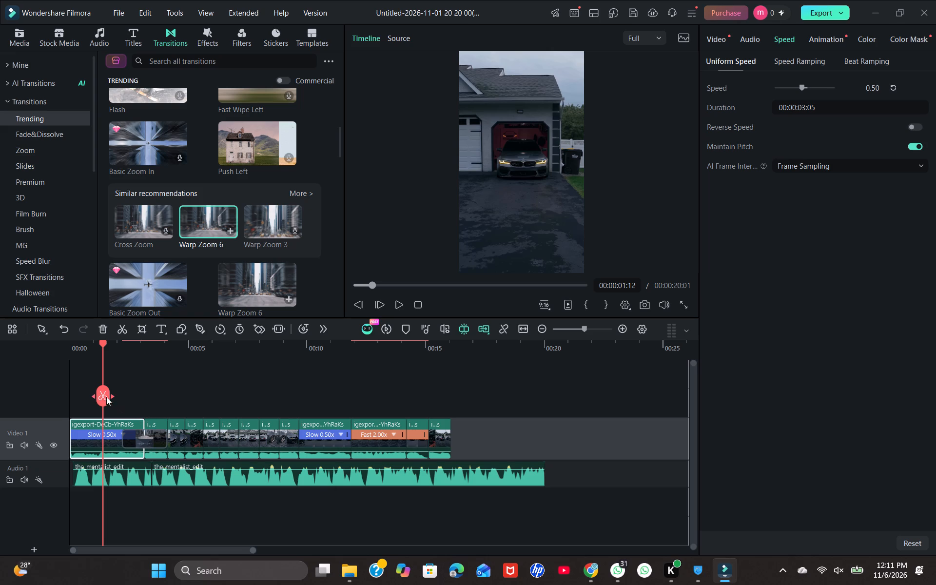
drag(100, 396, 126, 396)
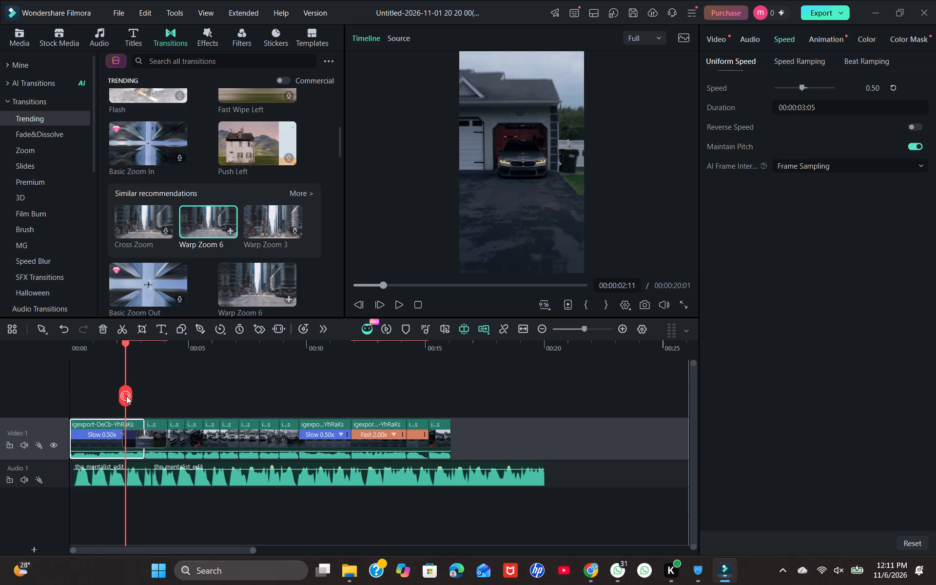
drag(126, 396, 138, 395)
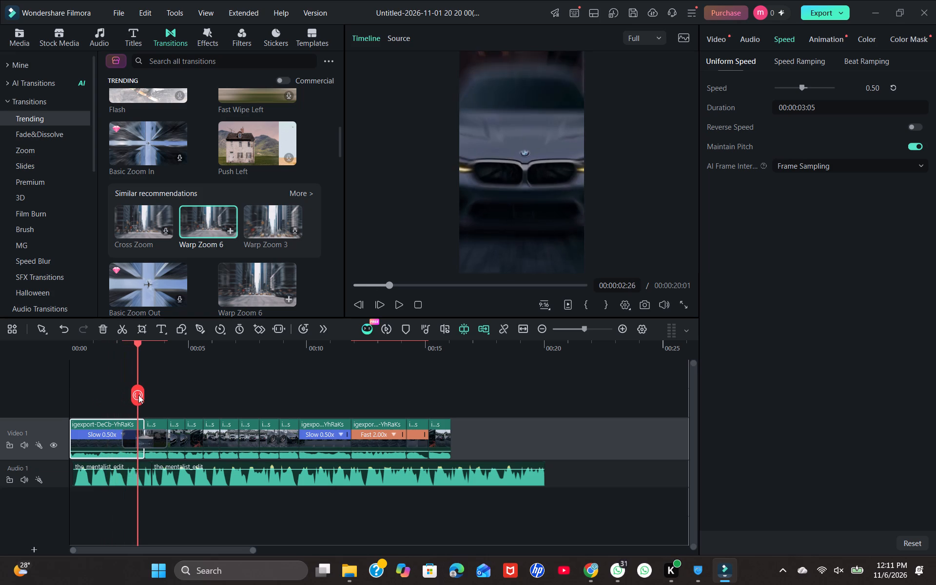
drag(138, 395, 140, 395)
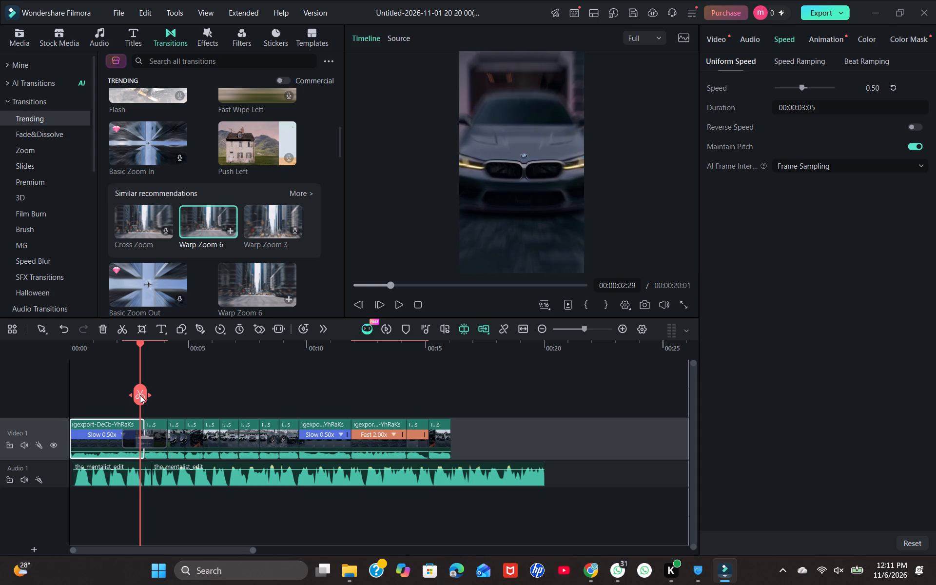
Undo the opening clip's end trim and the Warp Zoom 6 insertion.
click(68, 331)
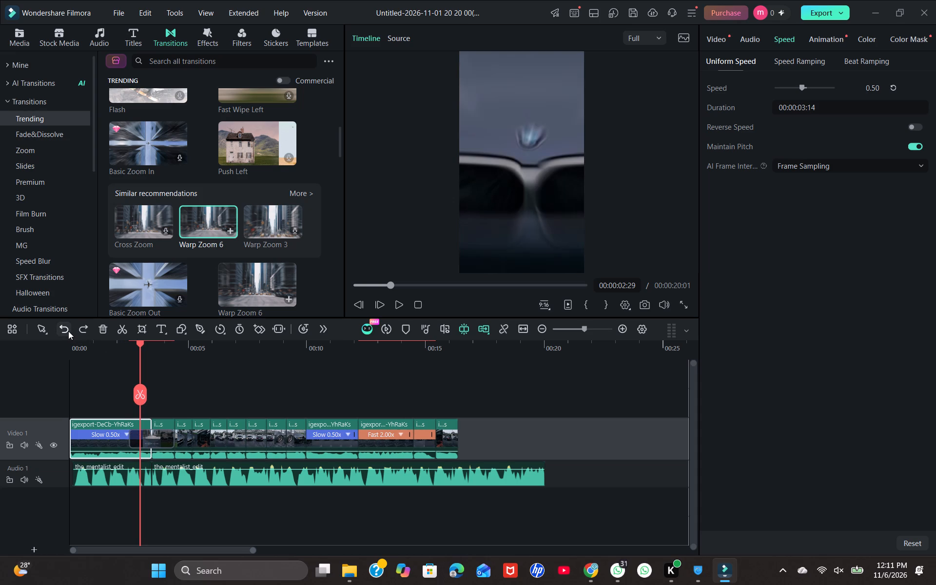
click(68, 331)
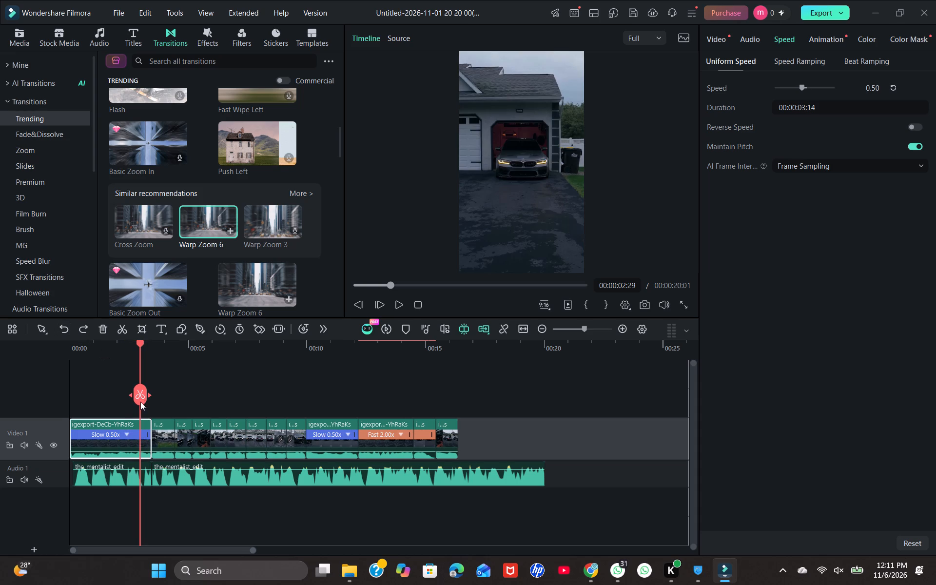
Split the opening 0.50x clip at 00:00:03:07 and delete the short leftover piece after the cut.
drag(139, 391, 145, 390)
drag(145, 390, 146, 391)
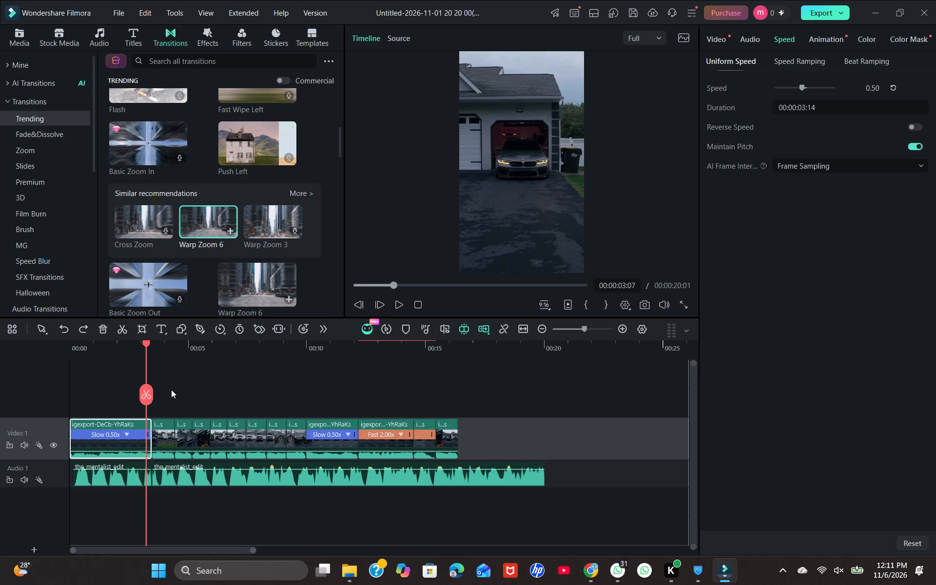
click(147, 392)
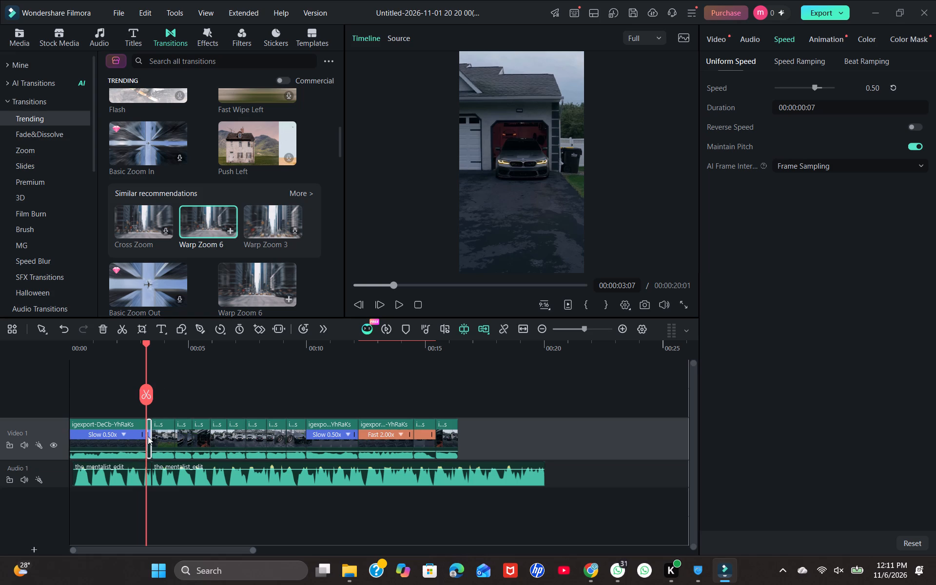
click(149, 436)
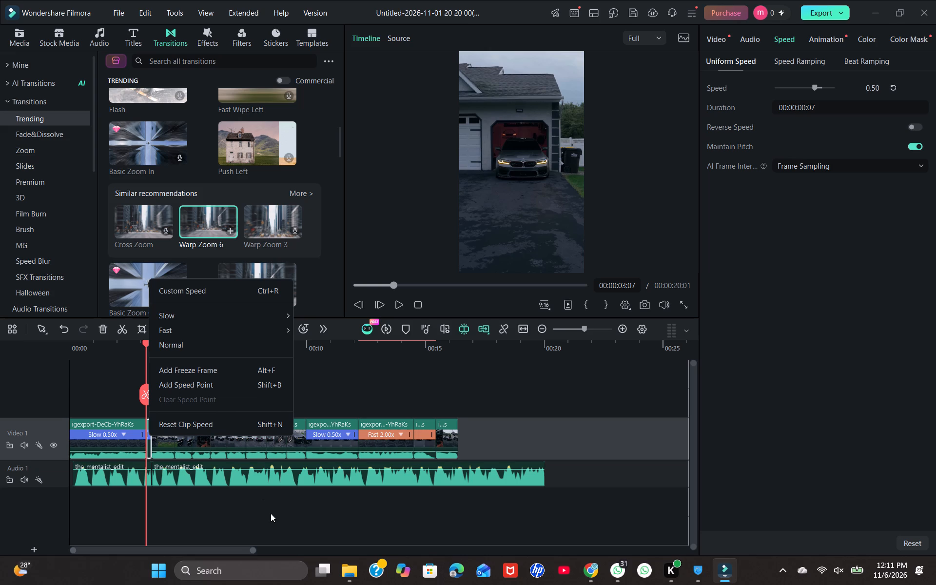
key(Delete)
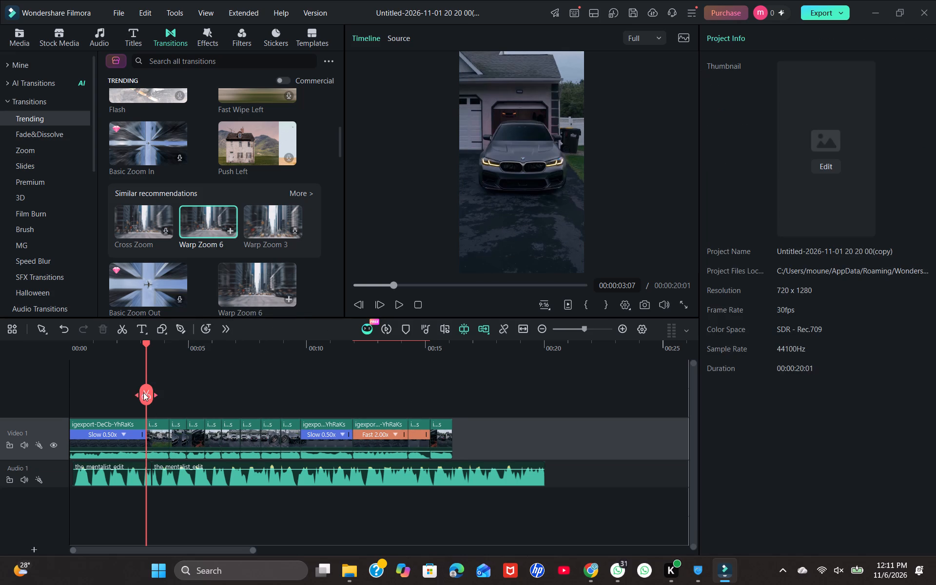
Apply the Warp Zoom 6 transition between the shortened opening clip and the second clip.
click(126, 437)
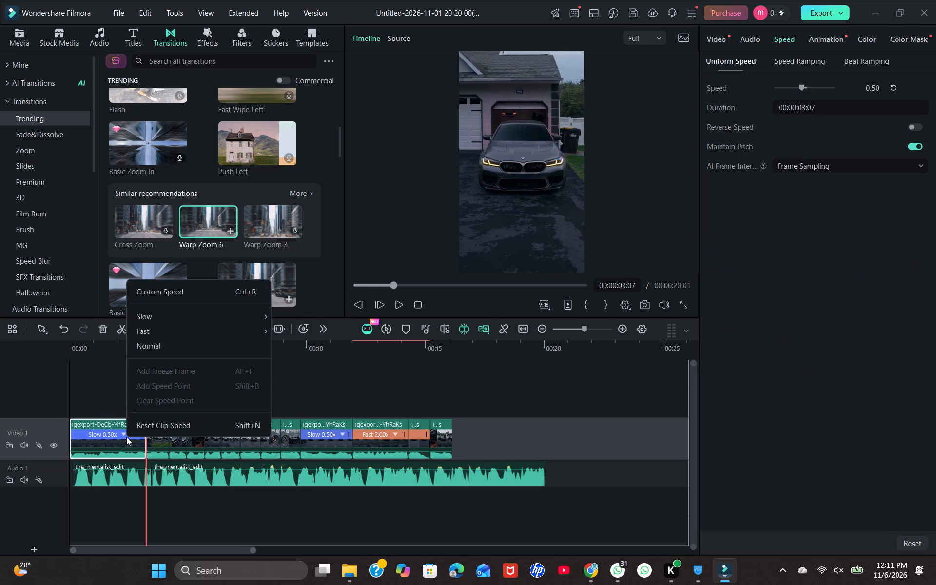
click(127, 447)
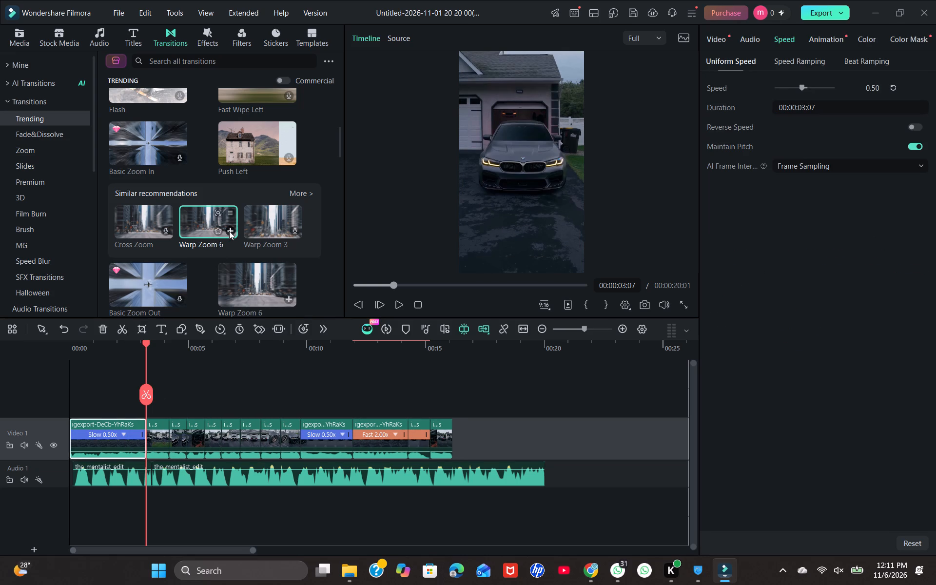
click(229, 231)
Play the edit from the start of the timeline to check the transition and the clips after it against the music.
drag(145, 394, 57, 394)
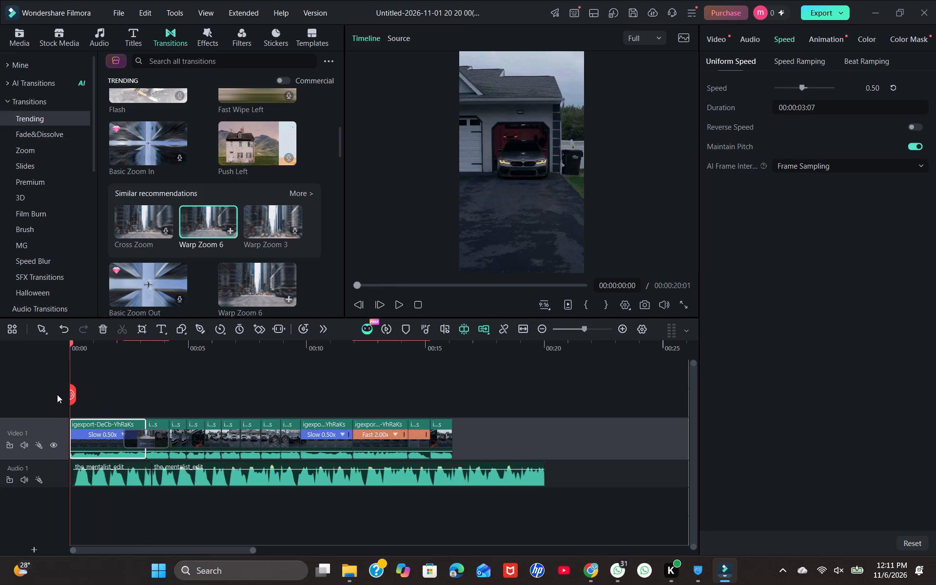
drag(57, 394, 28, 390)
click(398, 299)
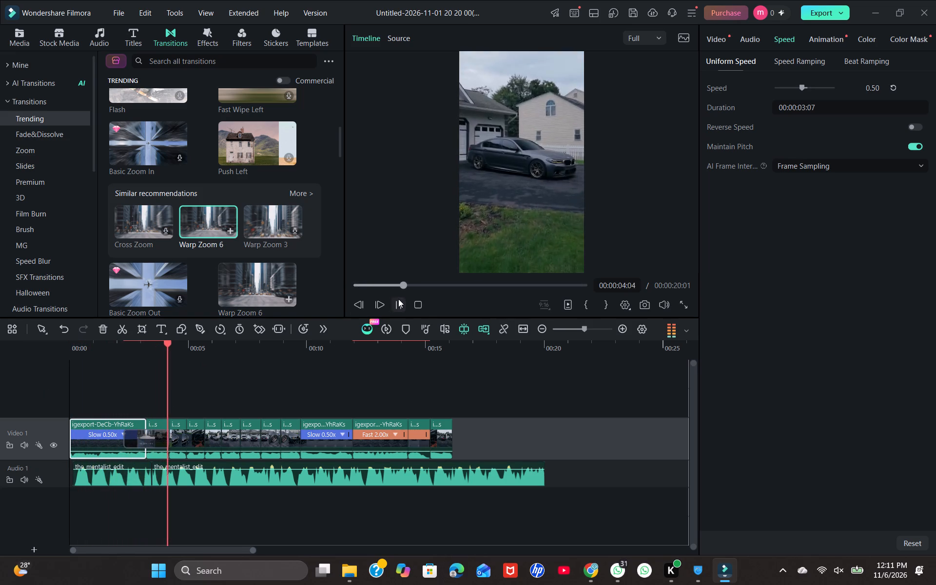
click(398, 299)
click(398, 299)
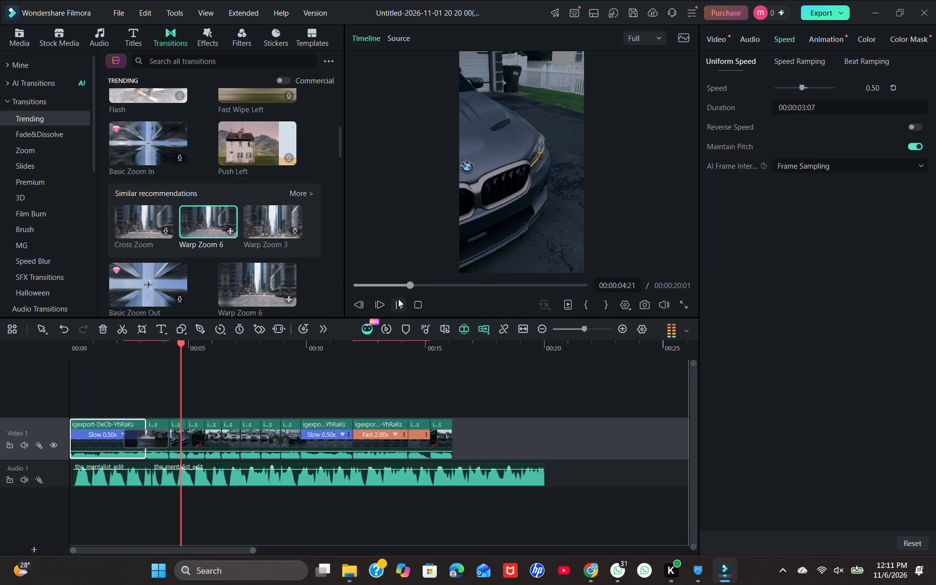
click(398, 299)
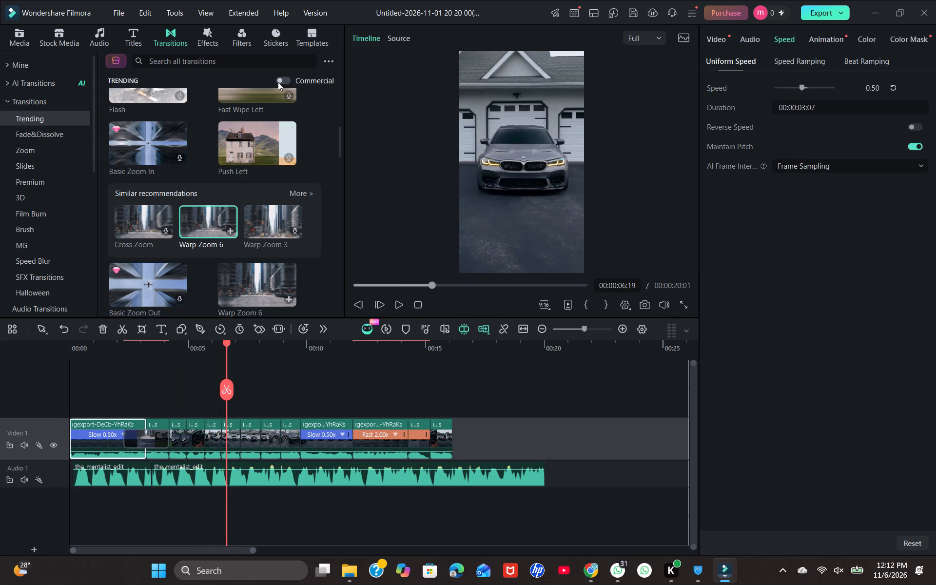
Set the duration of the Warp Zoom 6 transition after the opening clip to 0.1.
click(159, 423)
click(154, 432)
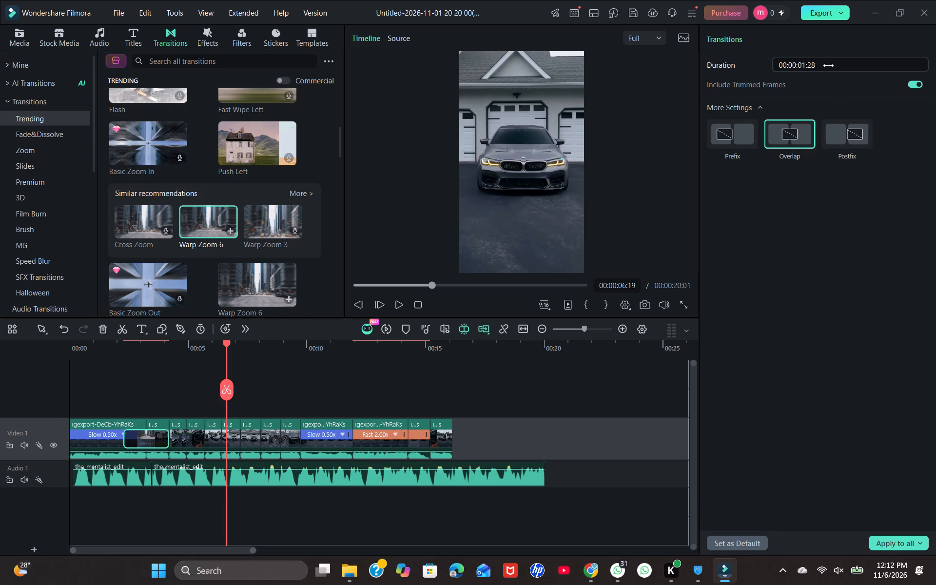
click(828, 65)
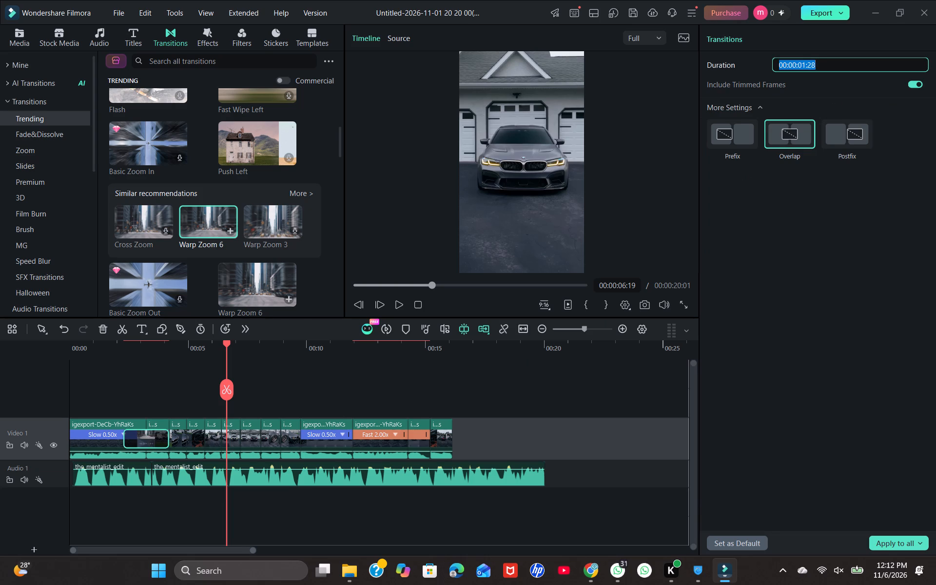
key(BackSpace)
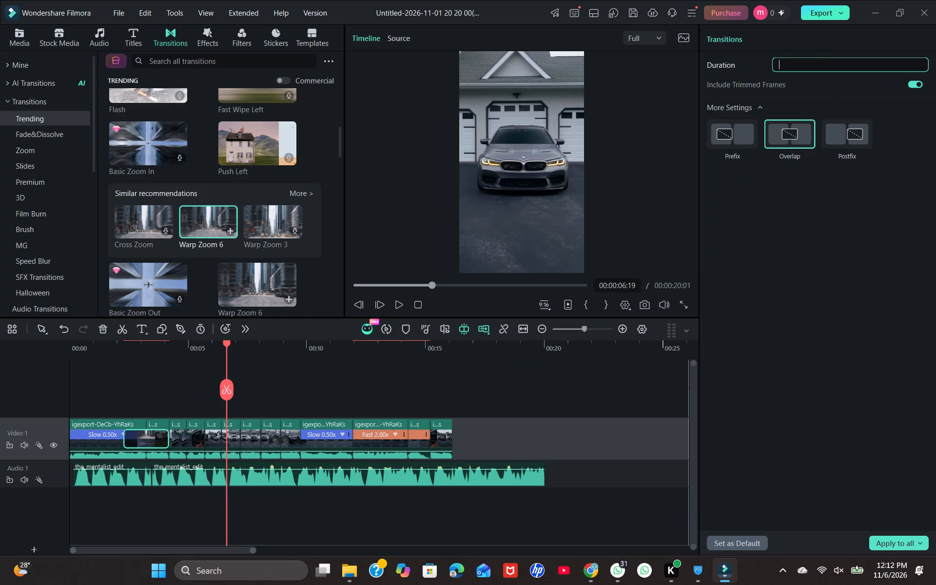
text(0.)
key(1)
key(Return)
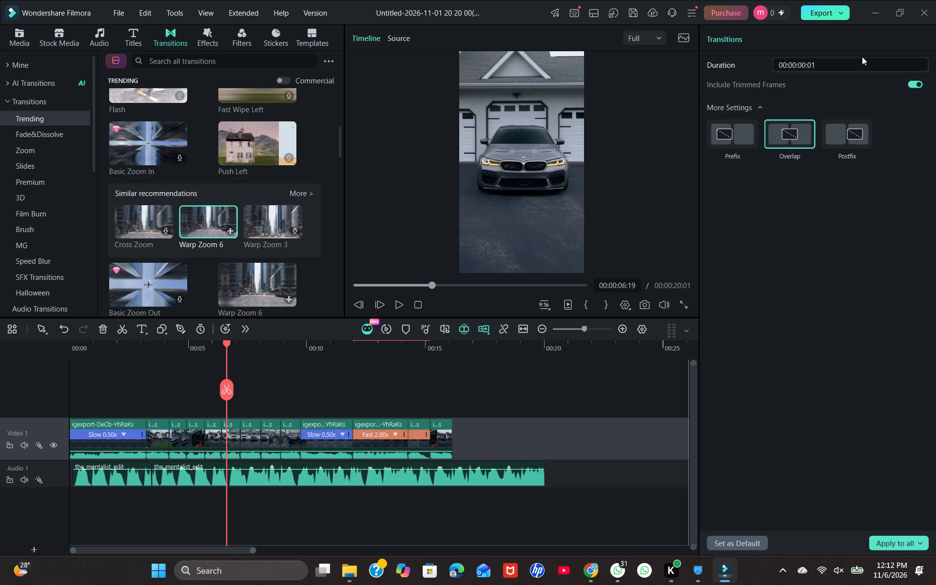
Set the Warp Zoom 6 transition's duration to 00:00:01:00.
click(826, 67)
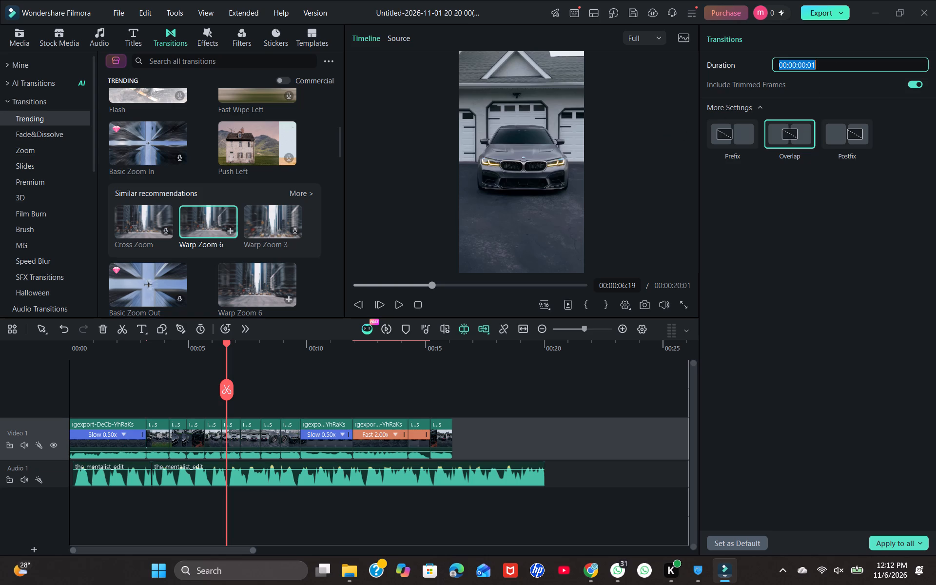
click(826, 67)
key(BackSpace)
key(BackSpace)
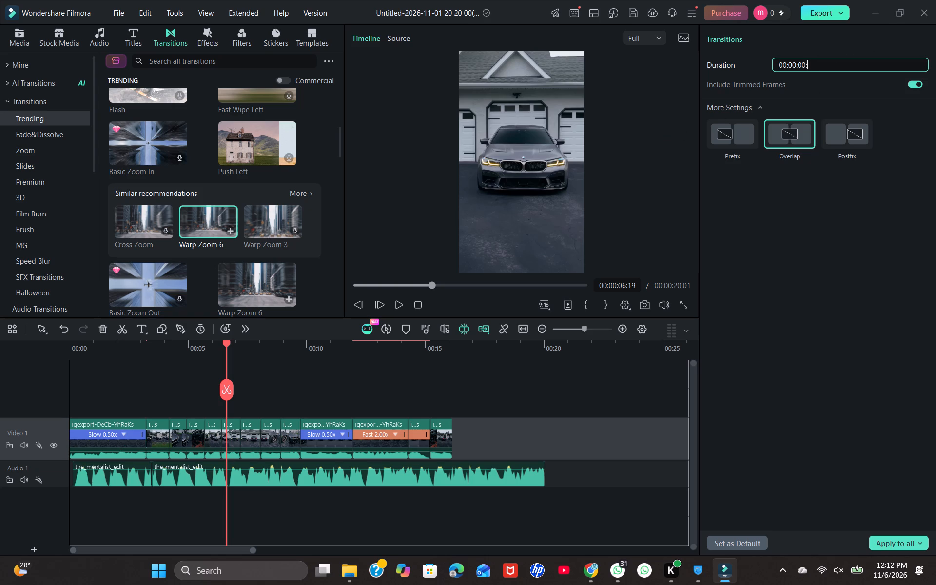
key(BackSpace)
key(BackSpace)
key(1)
key(shift+colon)
text(00)
key(Return)
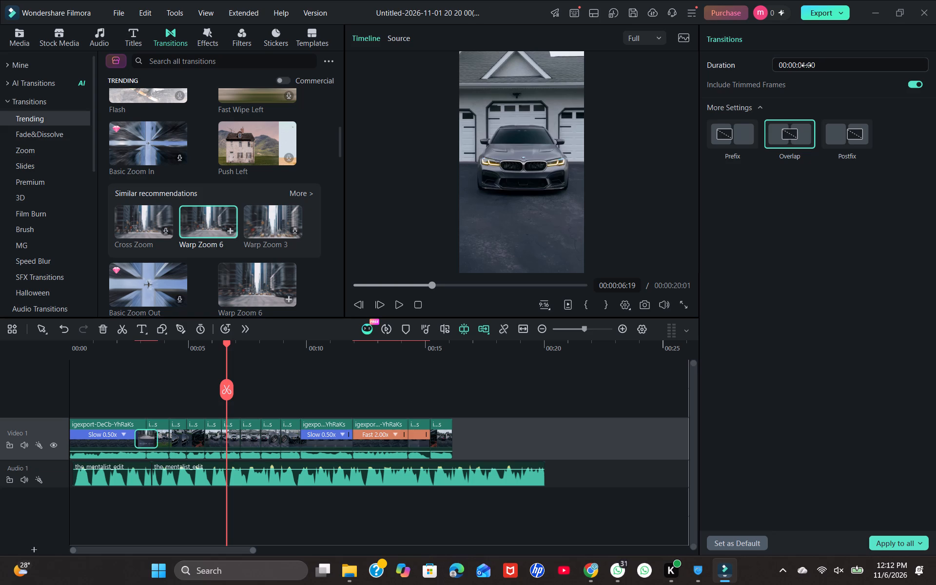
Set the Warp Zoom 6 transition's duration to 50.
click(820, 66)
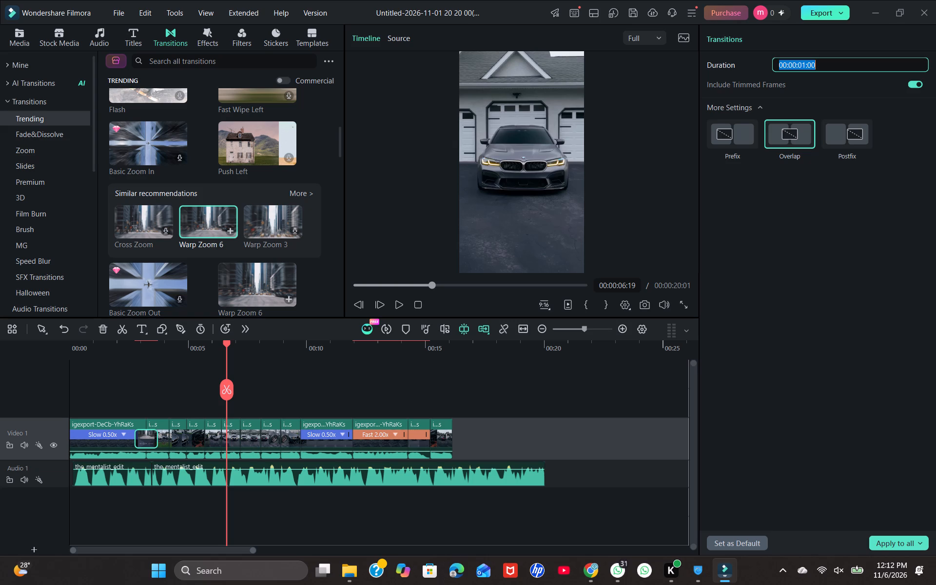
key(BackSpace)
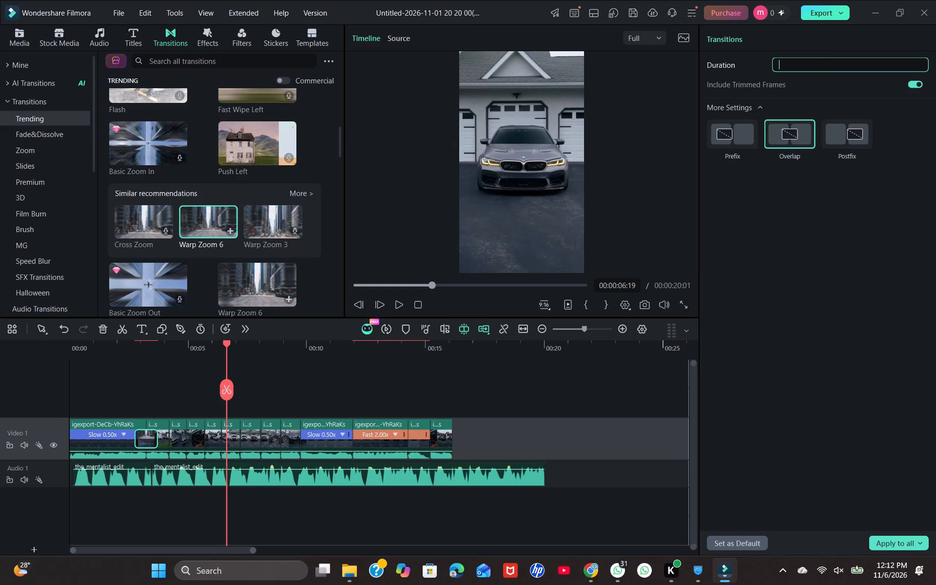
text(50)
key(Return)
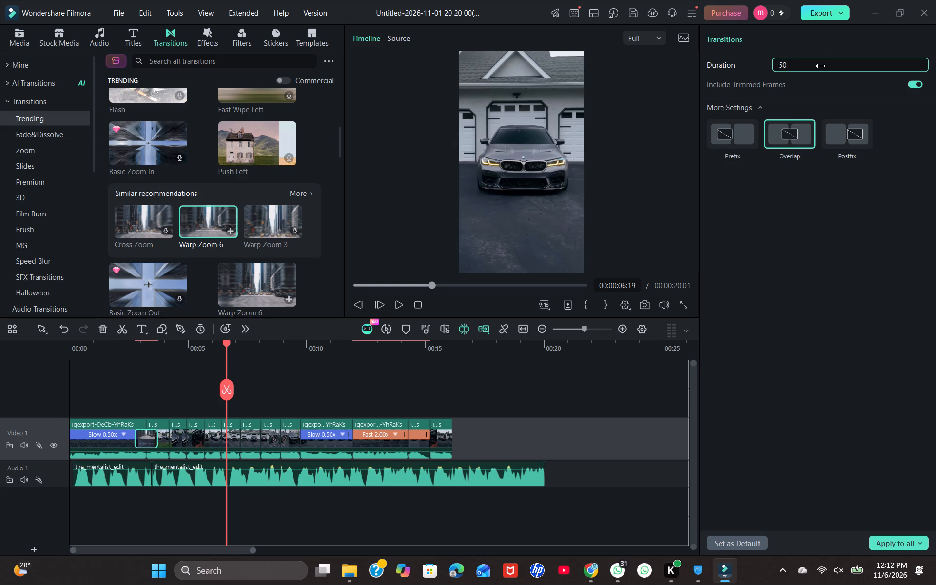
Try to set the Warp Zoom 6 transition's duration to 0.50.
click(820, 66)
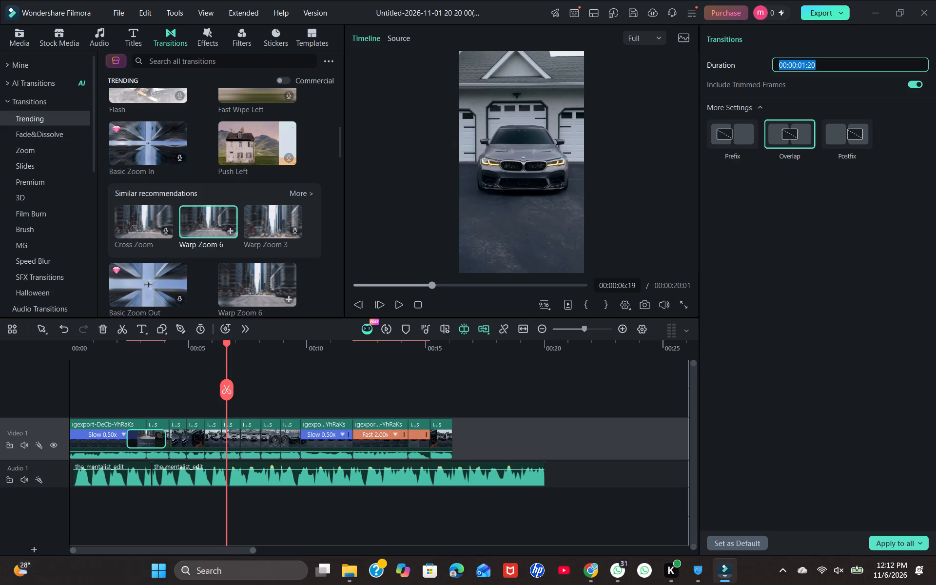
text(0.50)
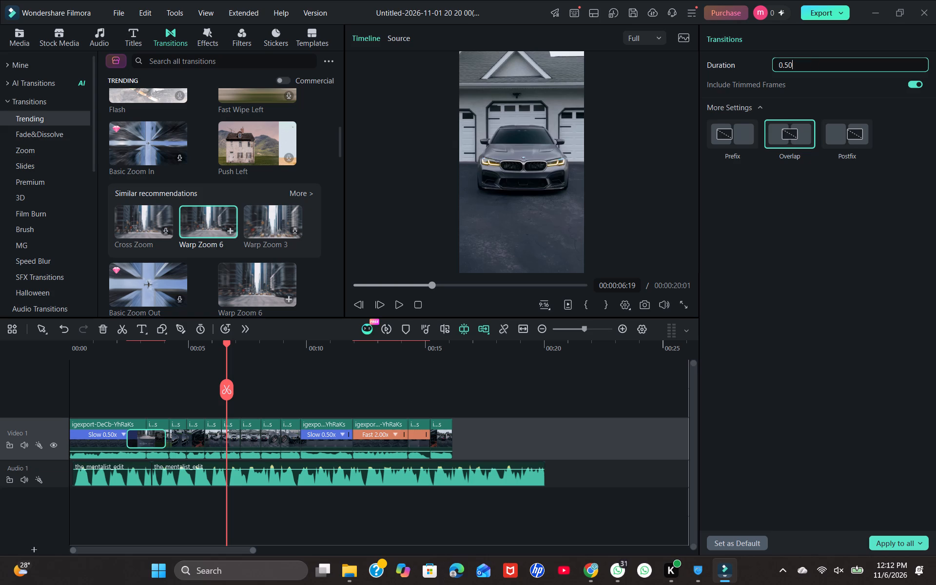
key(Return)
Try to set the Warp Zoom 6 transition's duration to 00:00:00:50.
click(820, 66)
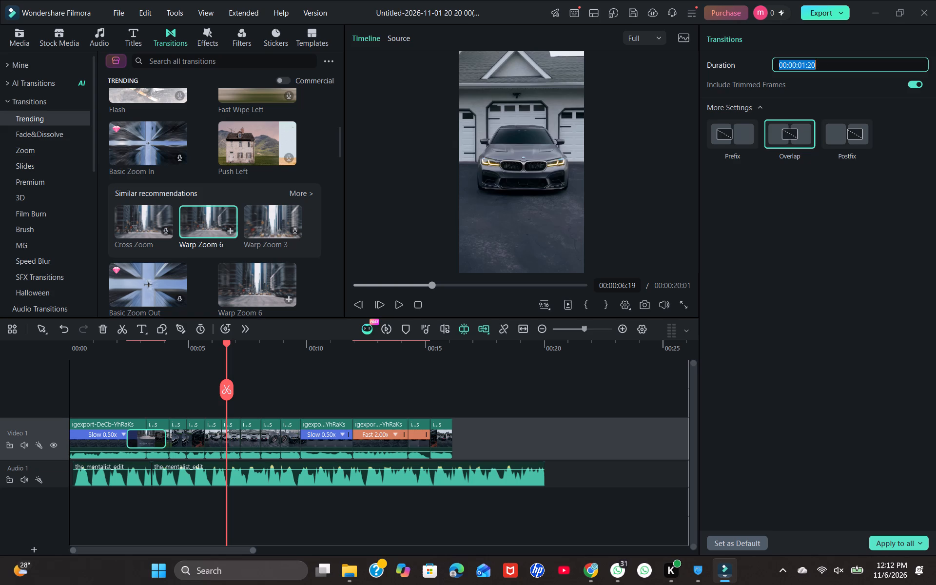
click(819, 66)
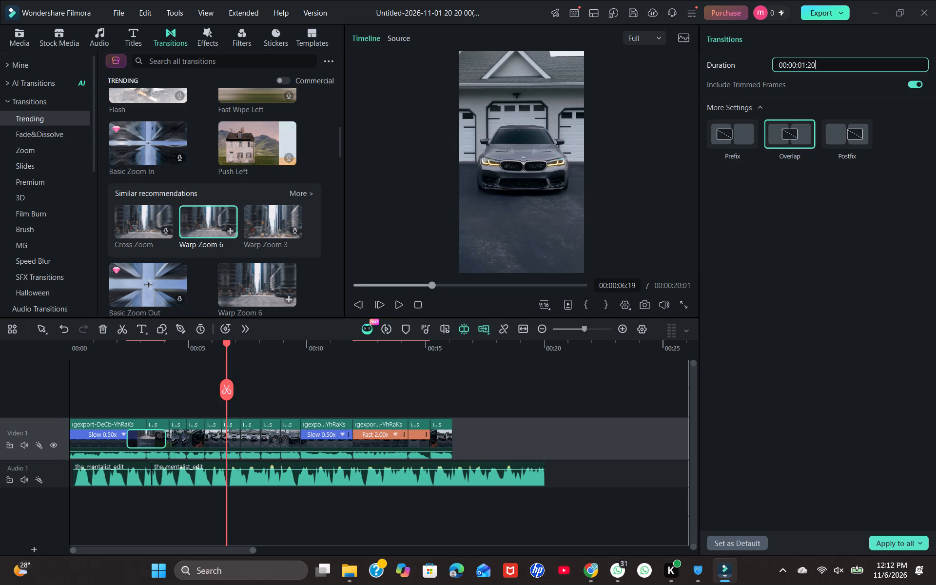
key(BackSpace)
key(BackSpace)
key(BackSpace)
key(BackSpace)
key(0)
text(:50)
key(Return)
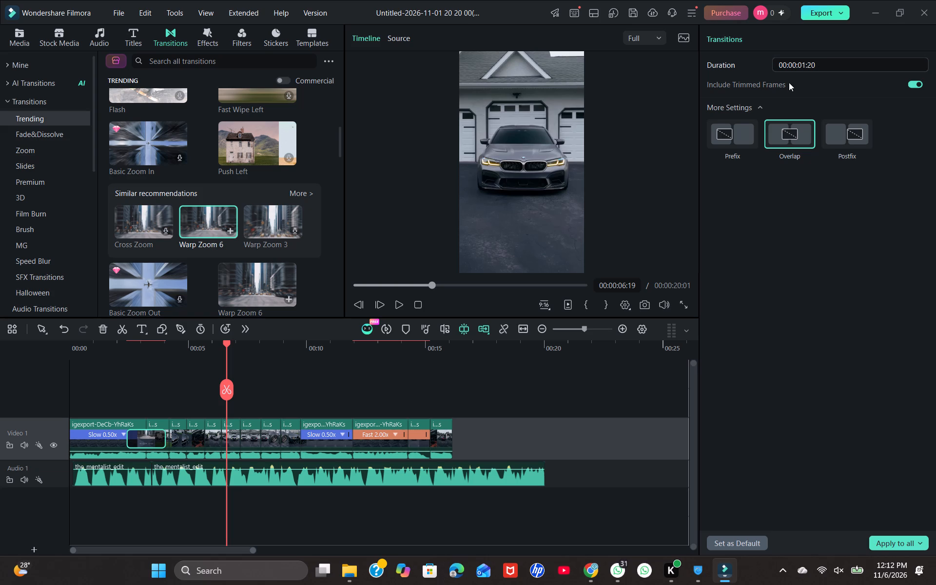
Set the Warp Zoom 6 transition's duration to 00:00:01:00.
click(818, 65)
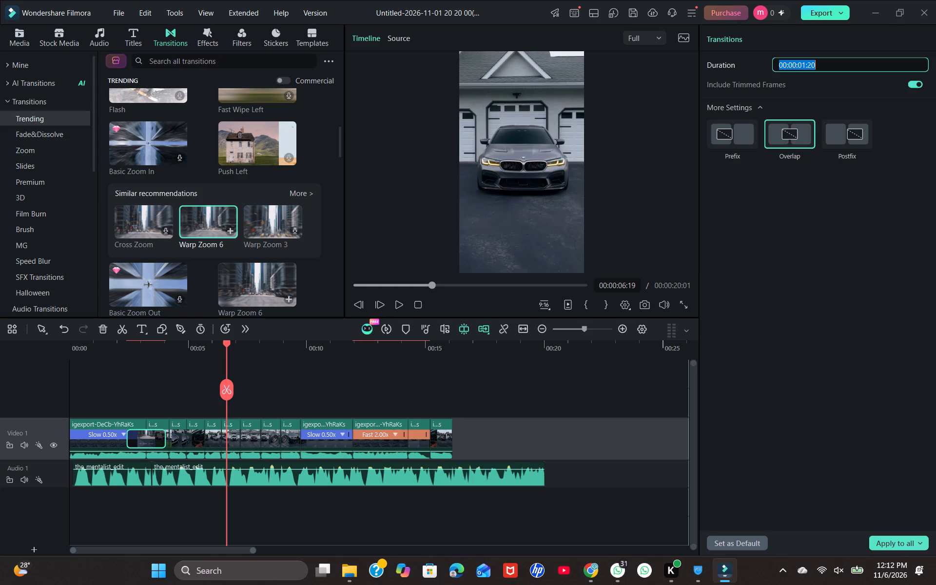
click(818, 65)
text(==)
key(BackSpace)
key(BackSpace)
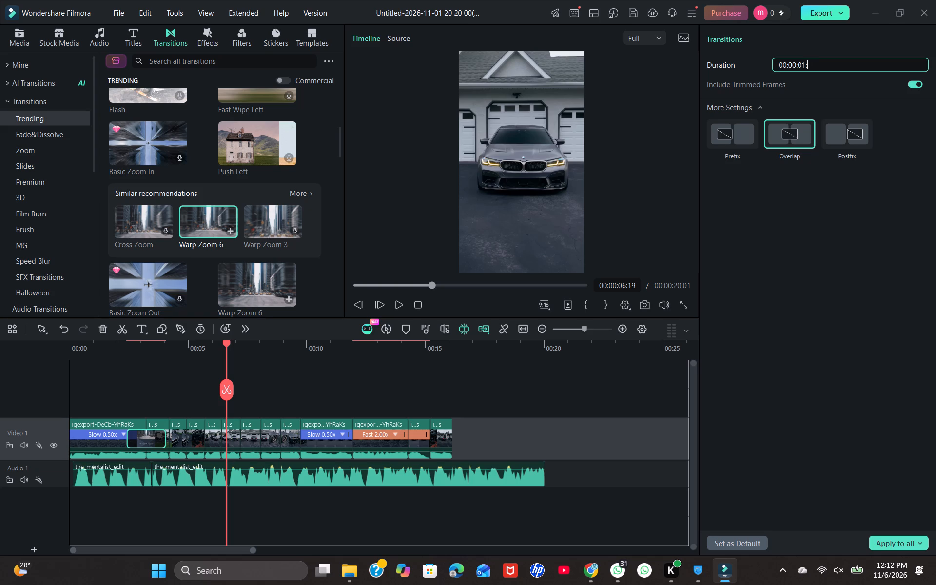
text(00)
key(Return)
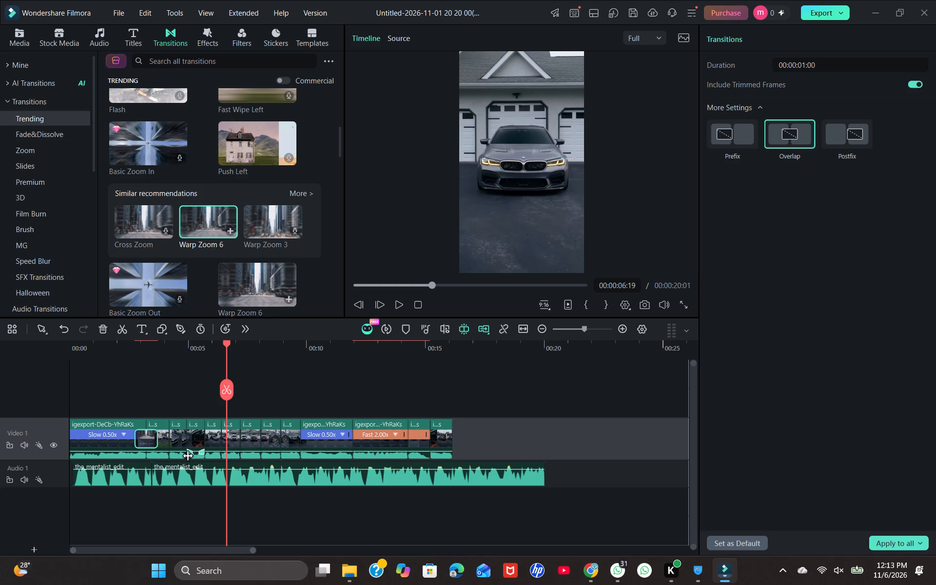
Download the Swap Left transition from the Push Left recommendations and apply it between the second and third clips.
click(167, 431)
click(167, 431)
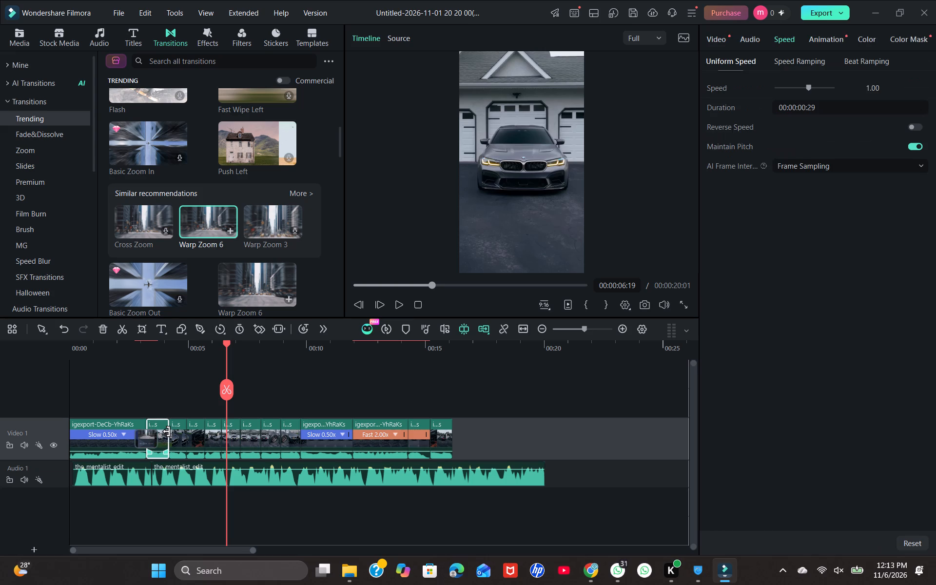
click(163, 430)
scroll(243, 264, up, 1)
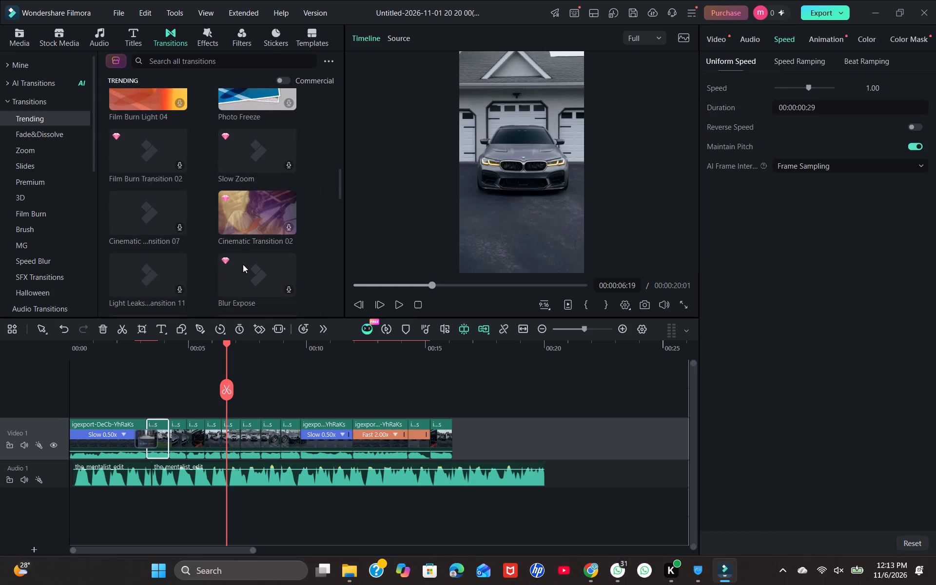
scroll(243, 264, up, 1)
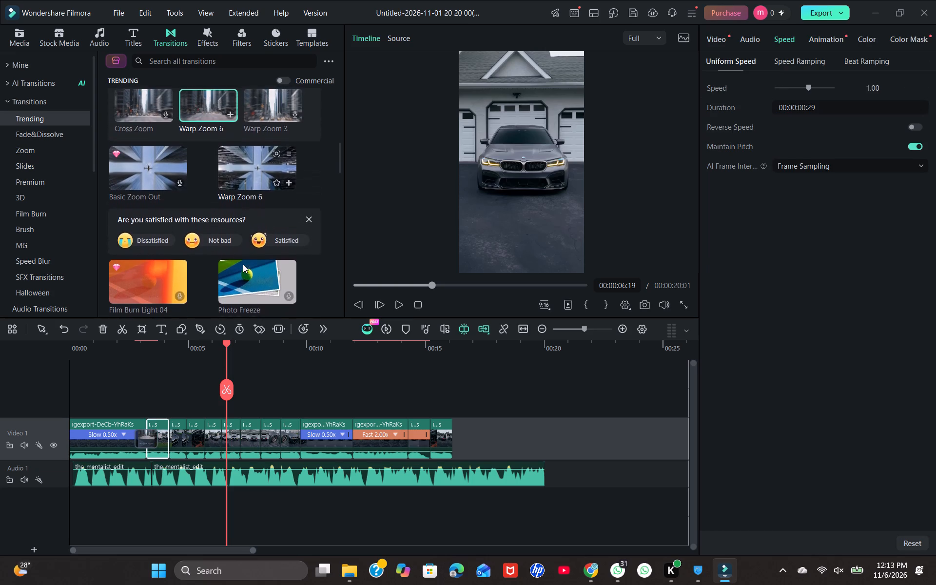
scroll(243, 264, up, 1)
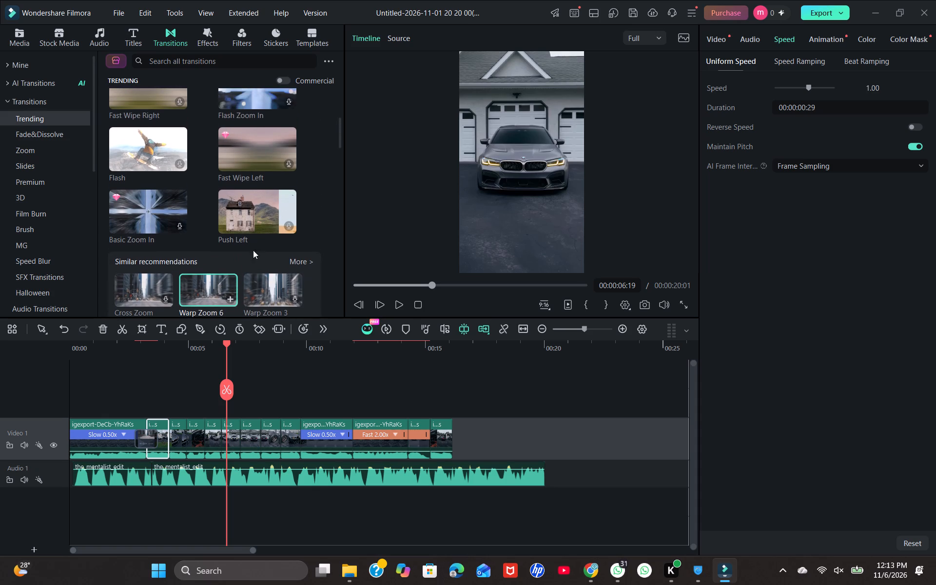
click(267, 216)
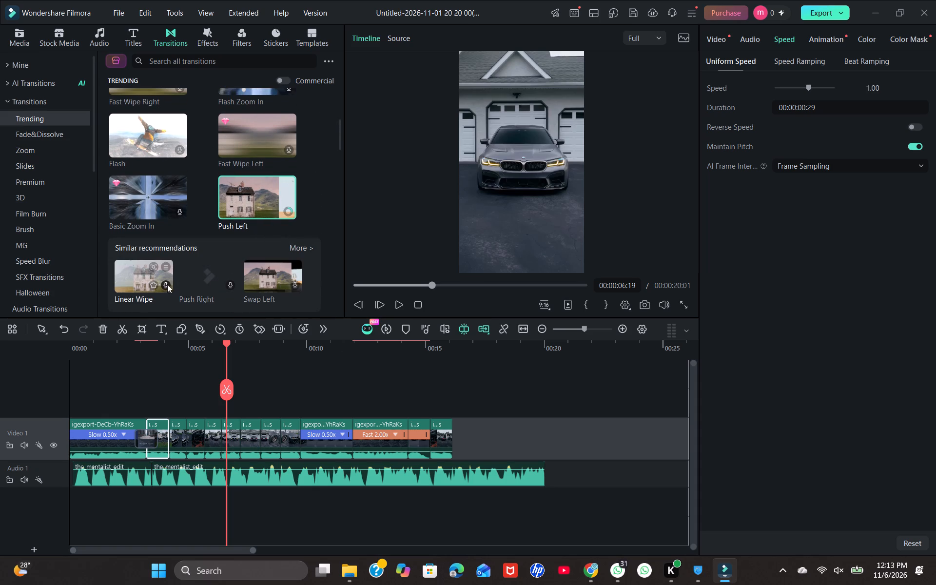
click(294, 283)
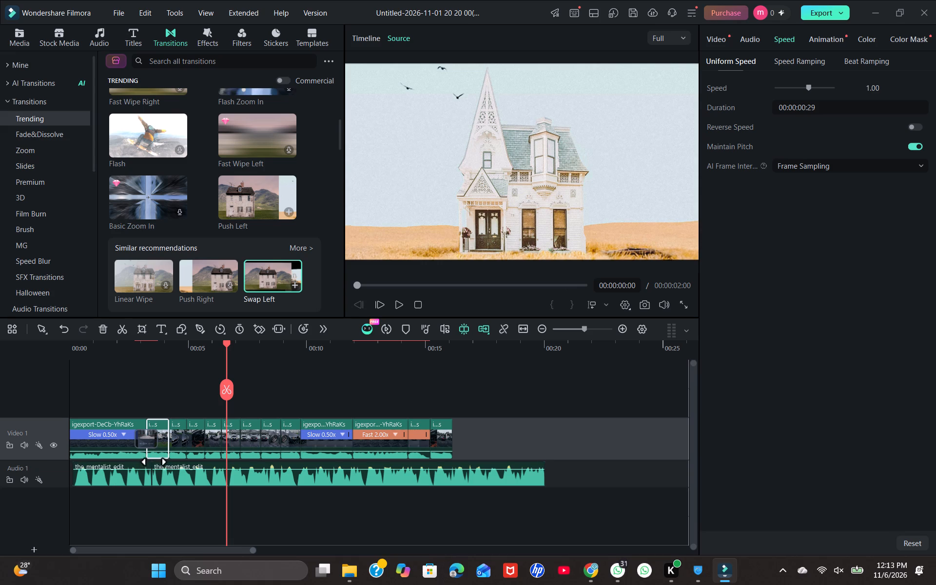
click(294, 286)
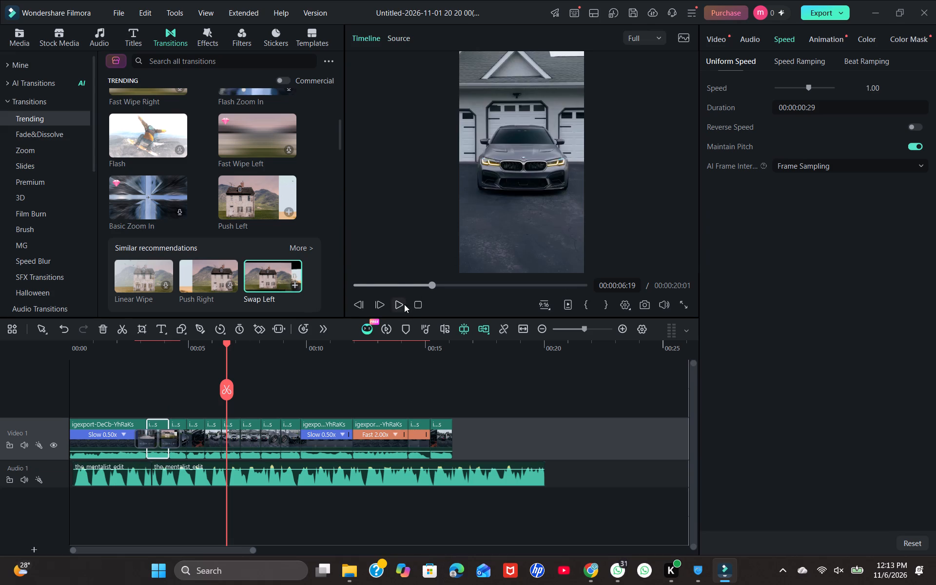
Scrub through the opening clips to preview the Warp Zoom 6 and Swap Left transitions.
drag(433, 286, 424, 286)
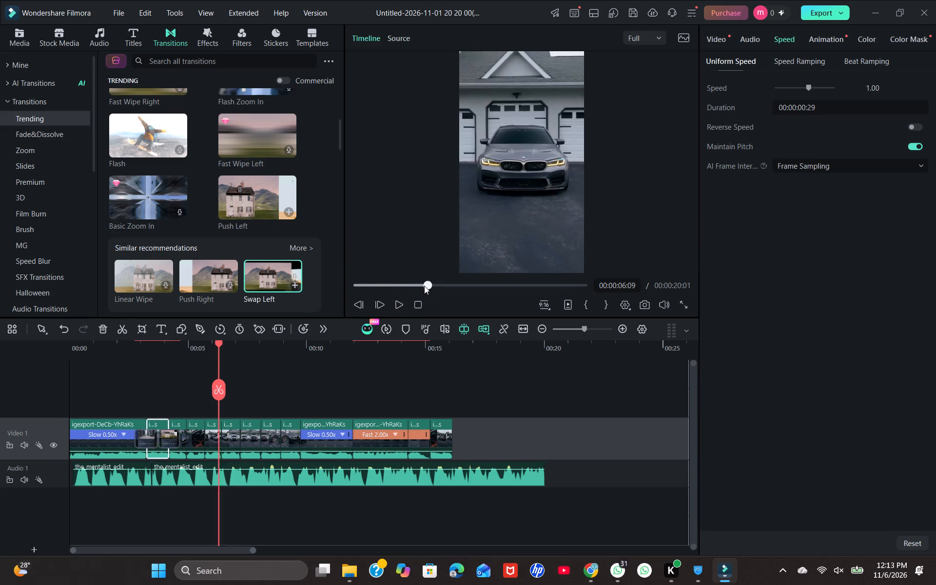
drag(424, 286, 390, 289)
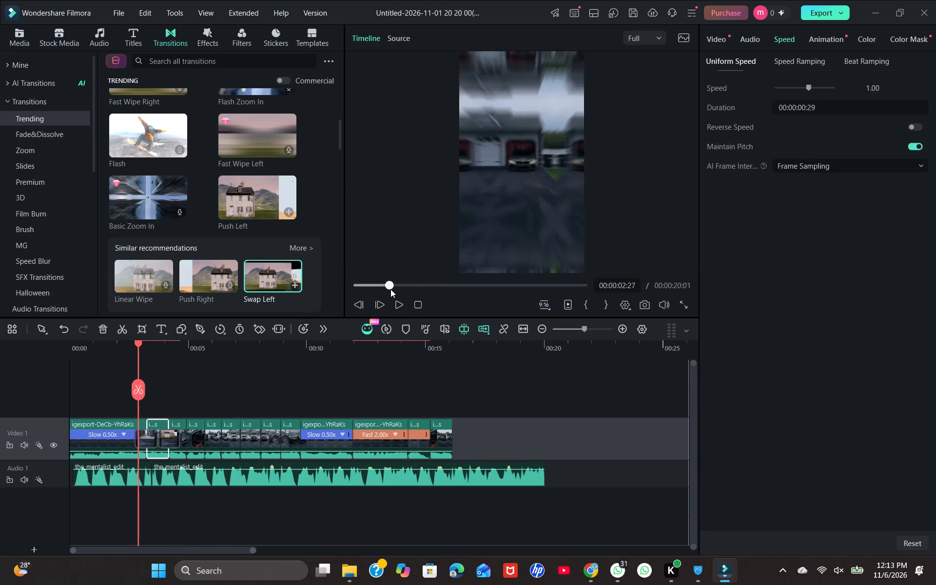
drag(390, 289, 397, 292)
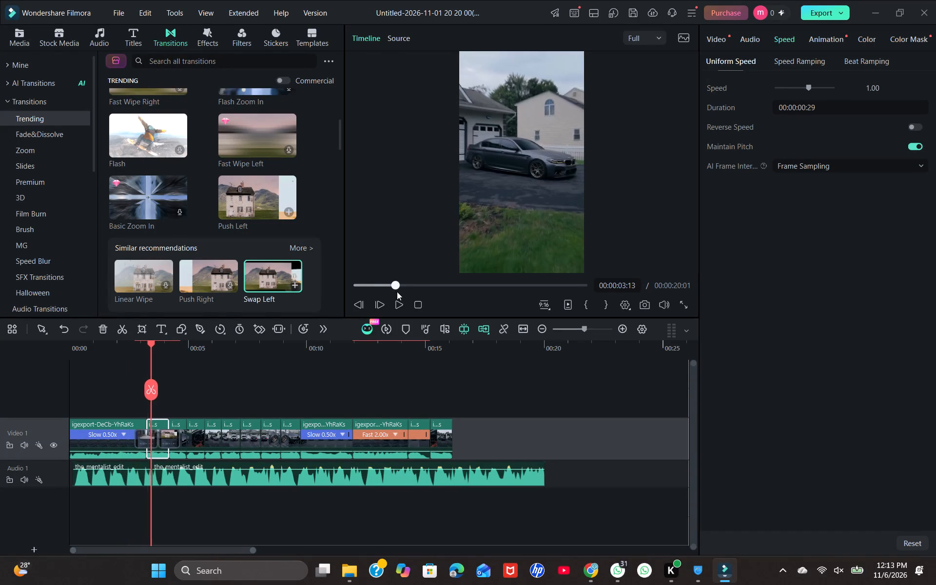
drag(397, 292, 416, 292)
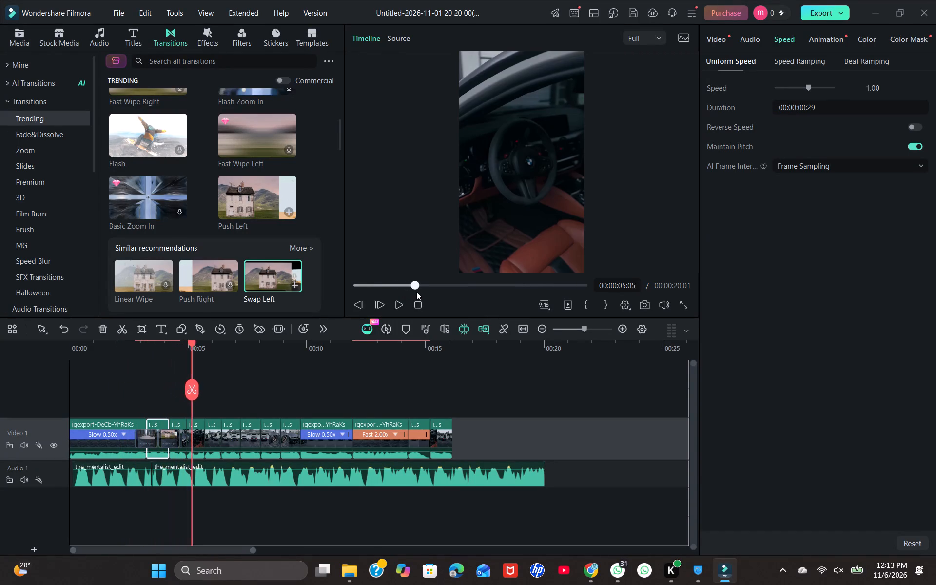
drag(416, 292, 417, 292)
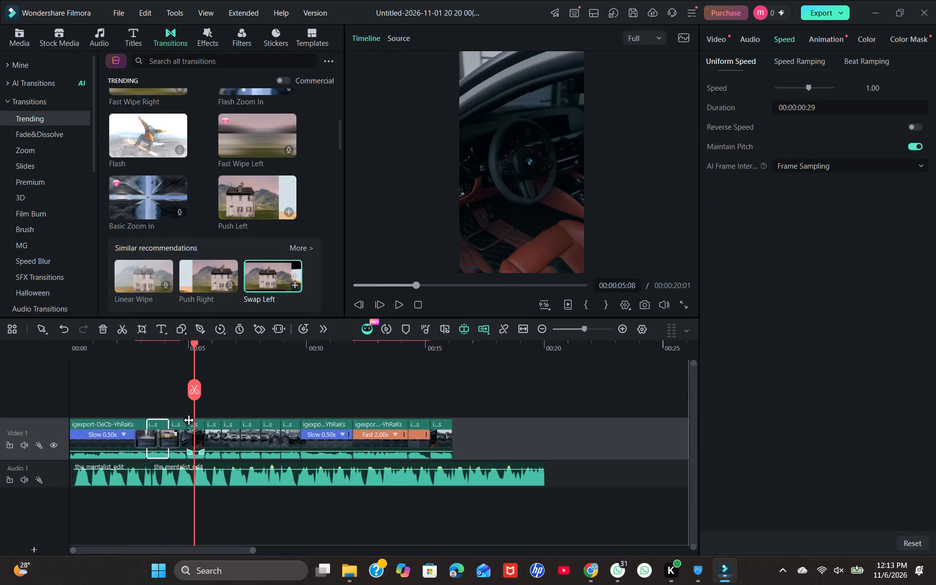
Set the duration of the Warp Zoom 6 transition after the opening clip to 00:00:00:28, matching the Swap Left transition.
click(169, 439)
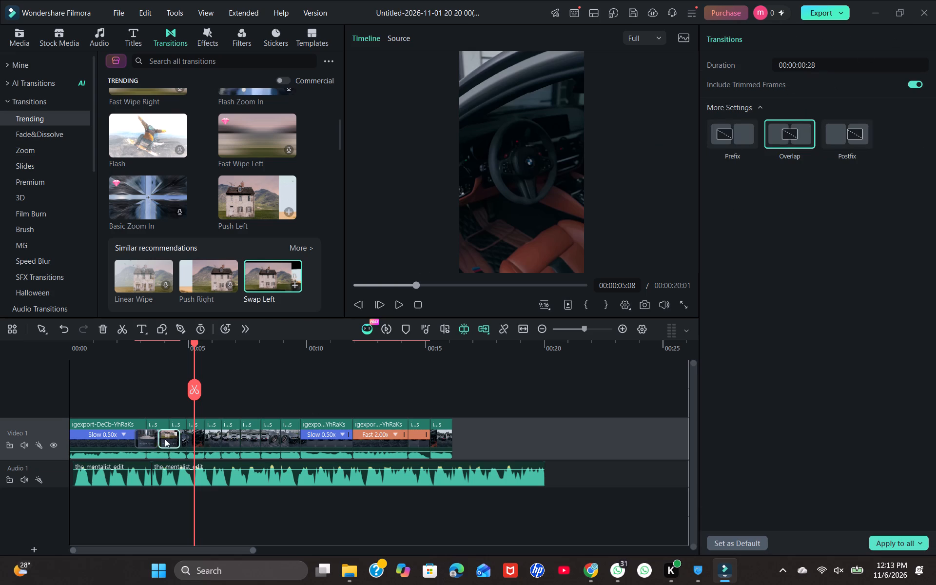
click(146, 442)
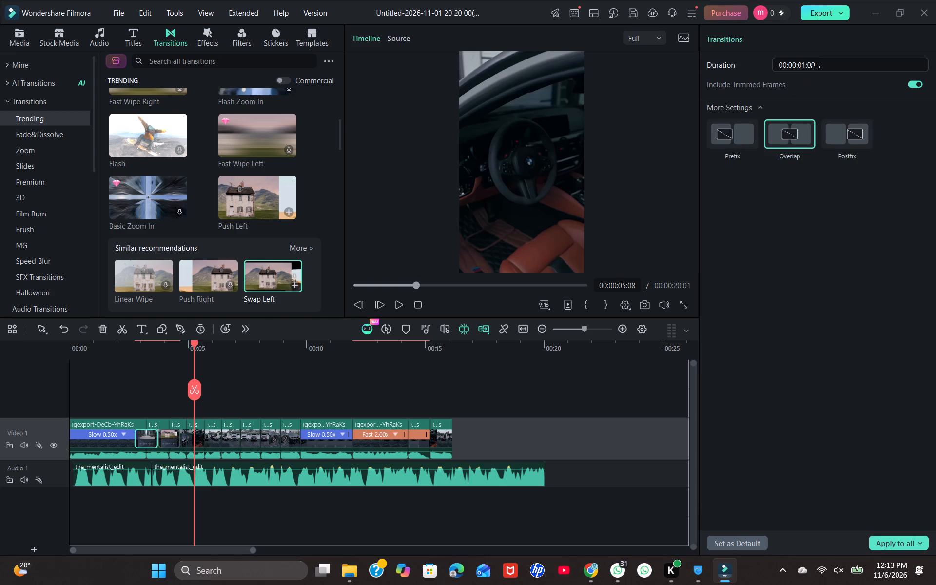
click(822, 63)
click(822, 63)
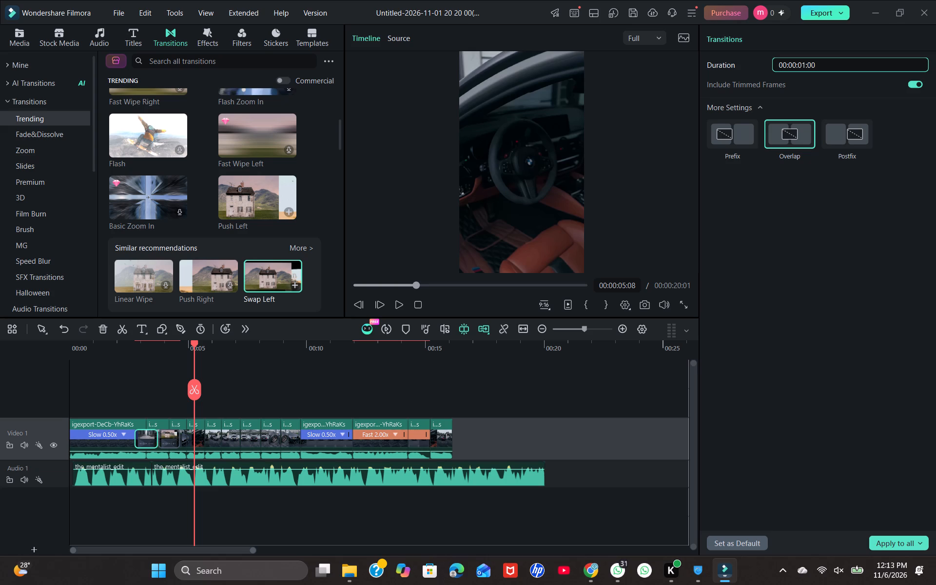
click(804, 65)
key(BackSpace)
key(0)
click(824, 65)
key(BackSpace)
key(BackSpace)
text(28)
key(Return)
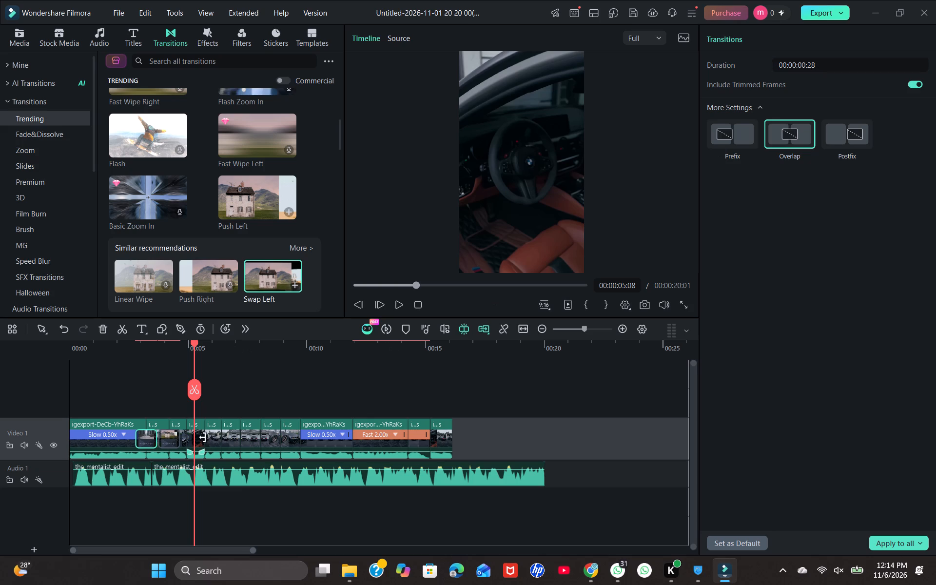
Add the trending Fast Wipe Right transition between the third and fourth video clips.
click(164, 439)
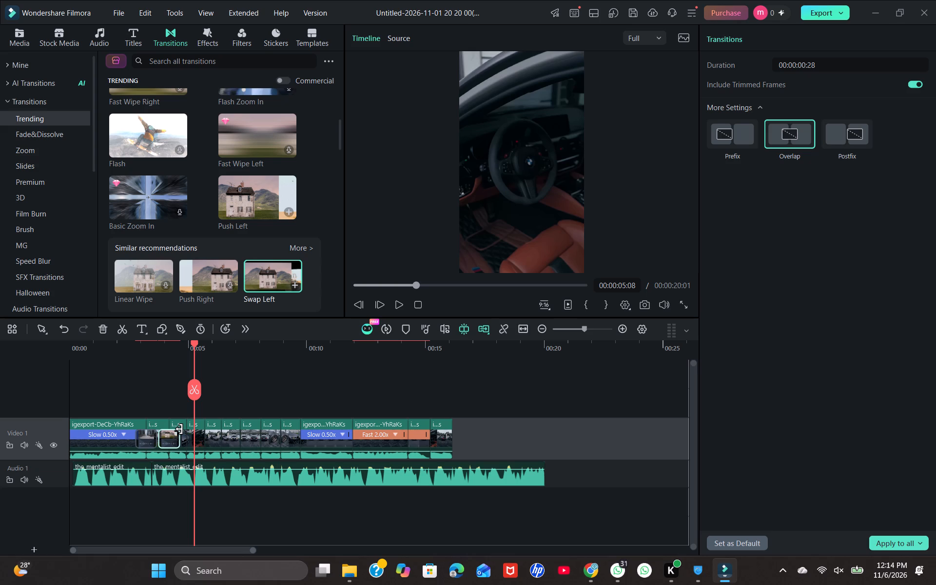
click(183, 425)
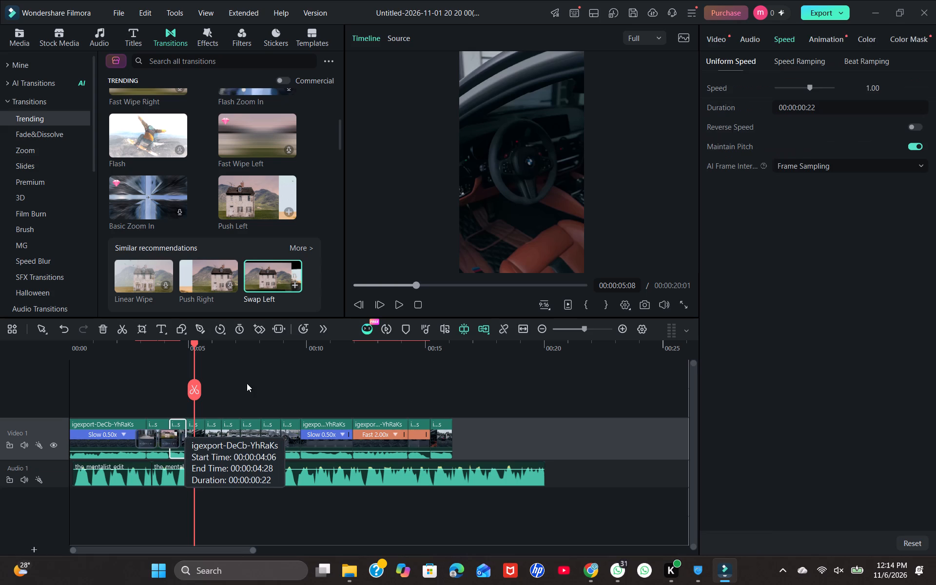
scroll(224, 201, up, 1)
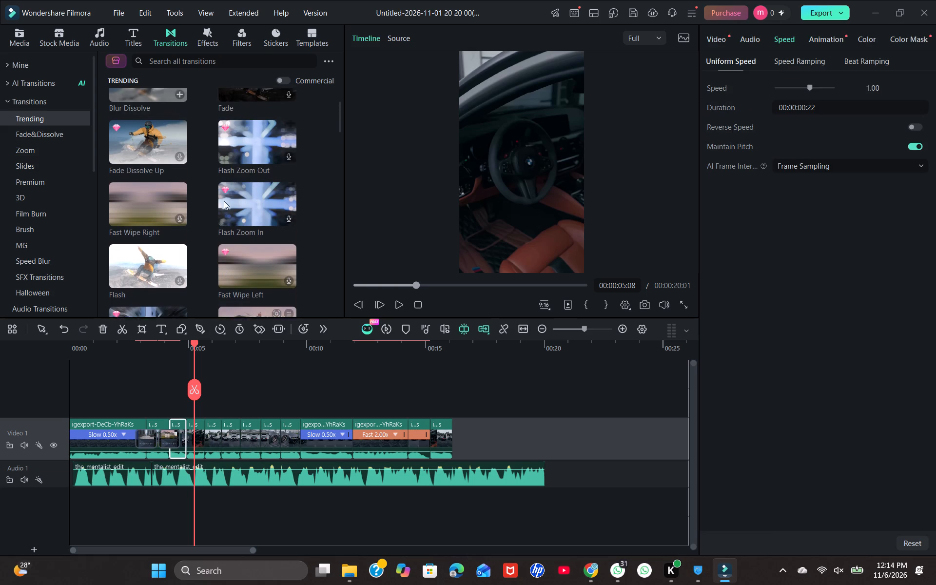
scroll(224, 201, up, 1)
scroll(224, 201, down, 1)
scroll(224, 201, up, 1)
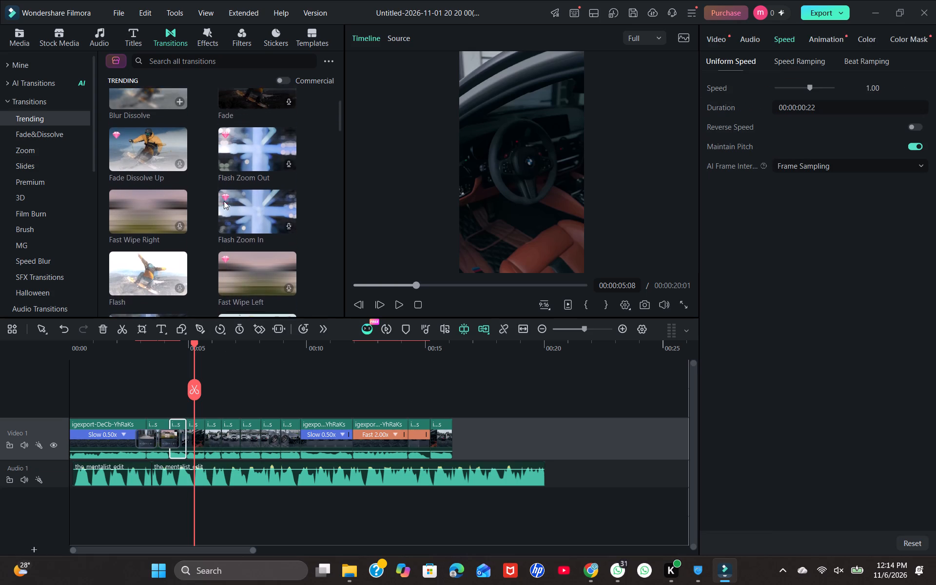
click(149, 220)
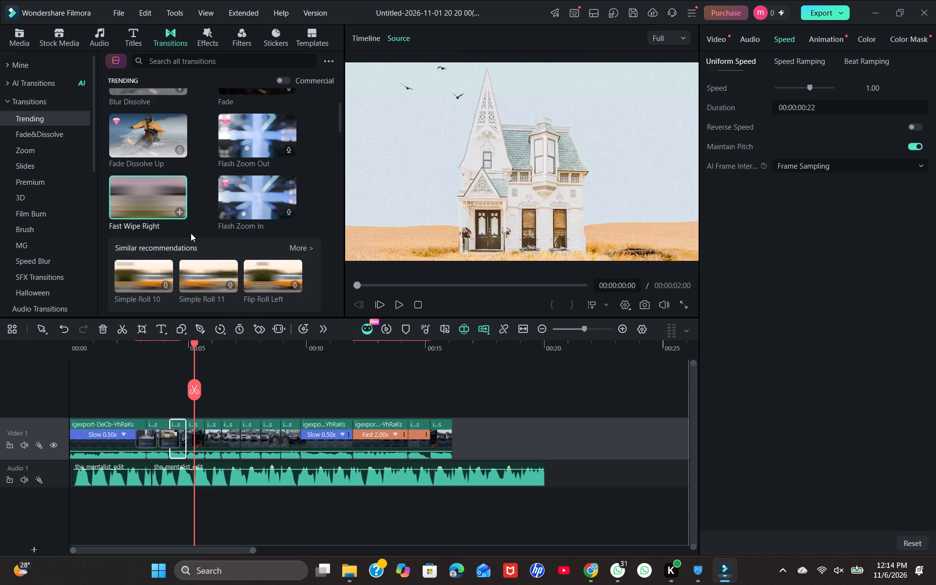
click(178, 210)
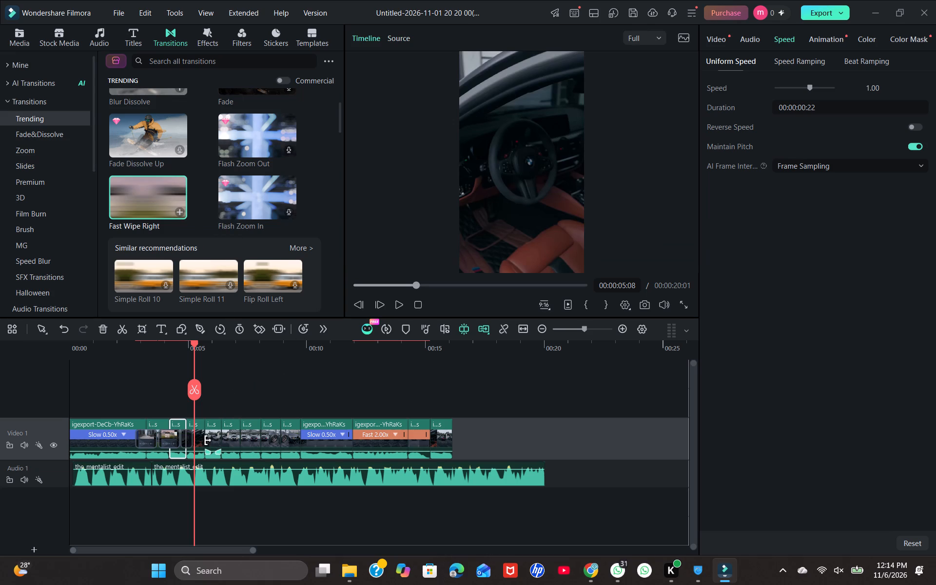
Add the trending Fade transition between the fourth and fifth video clips.
click(195, 429)
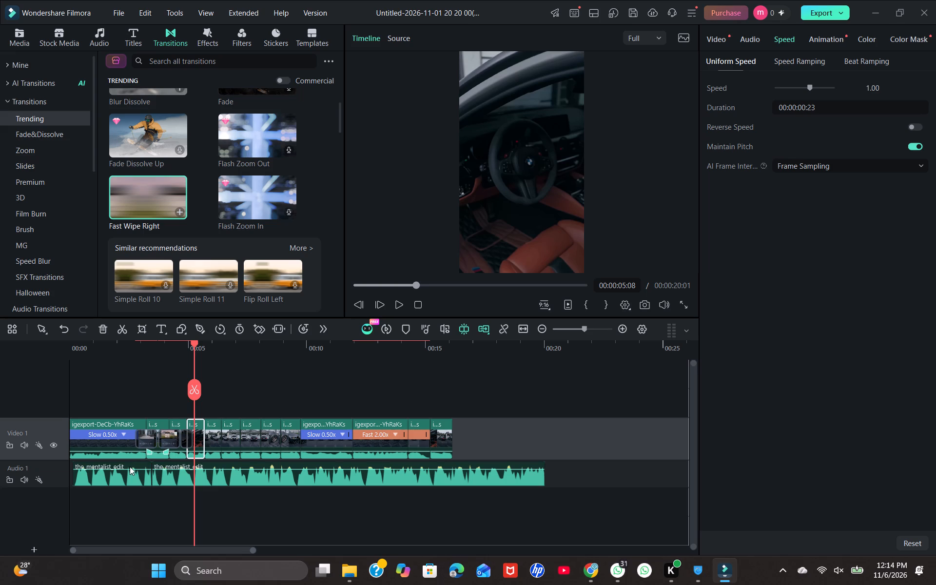
click(114, 447)
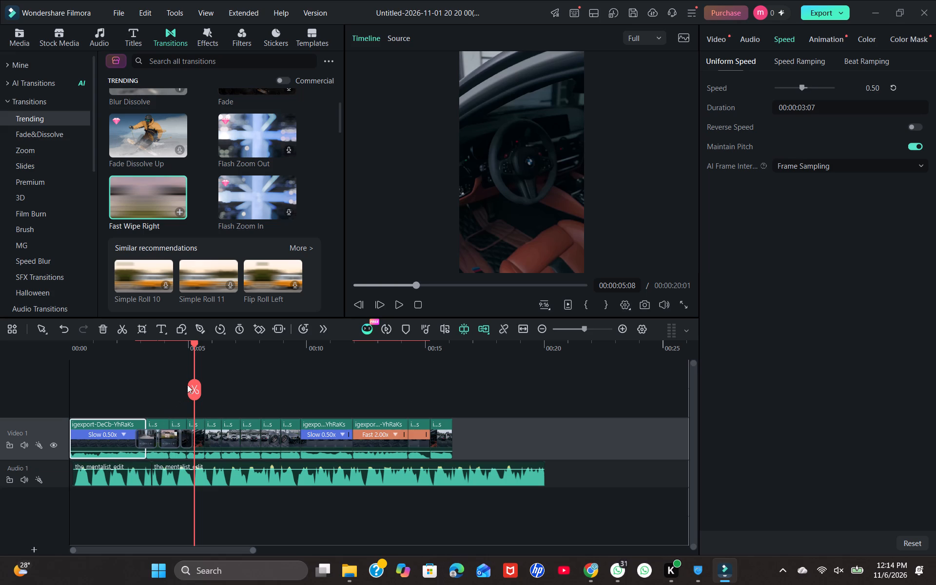
click(195, 426)
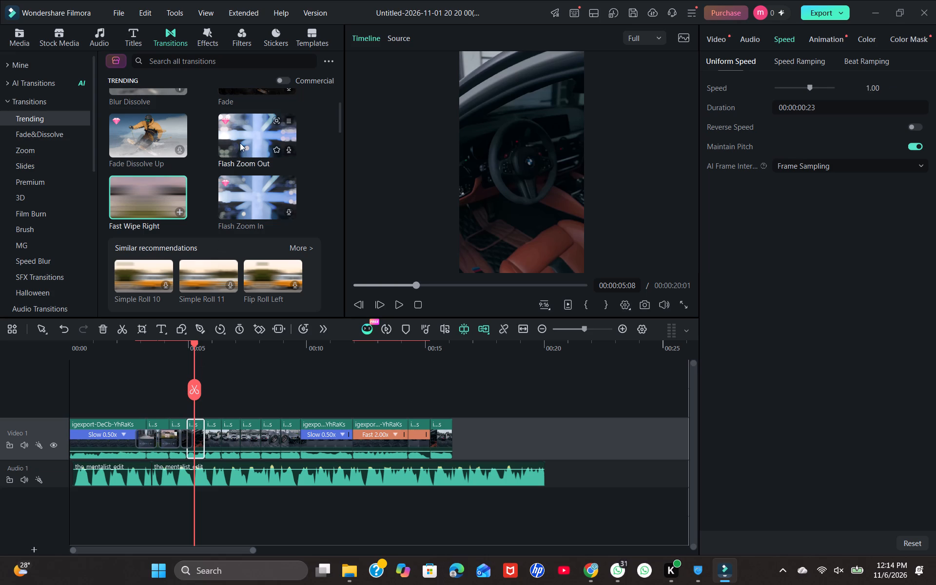
scroll(170, 134, up, 1)
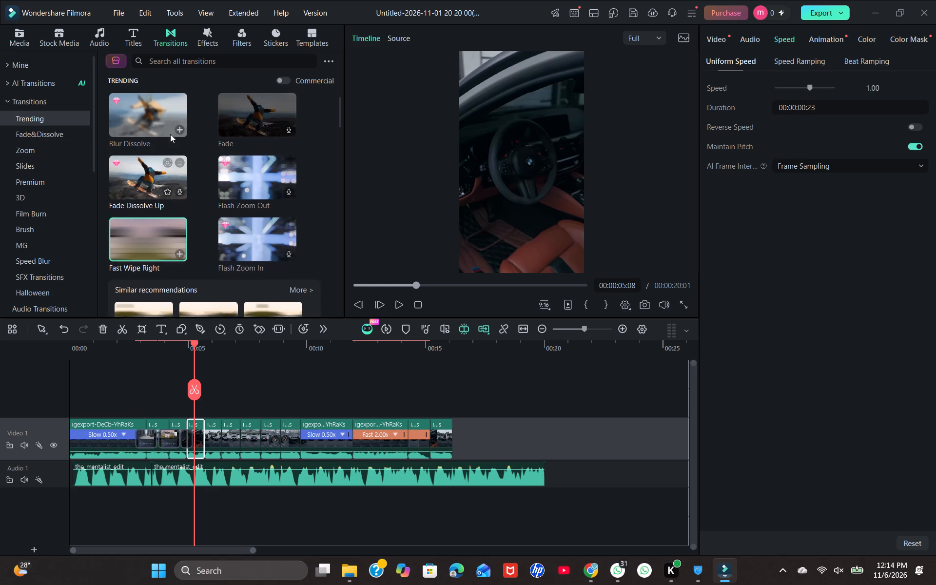
scroll(170, 134, up, 1)
click(260, 166)
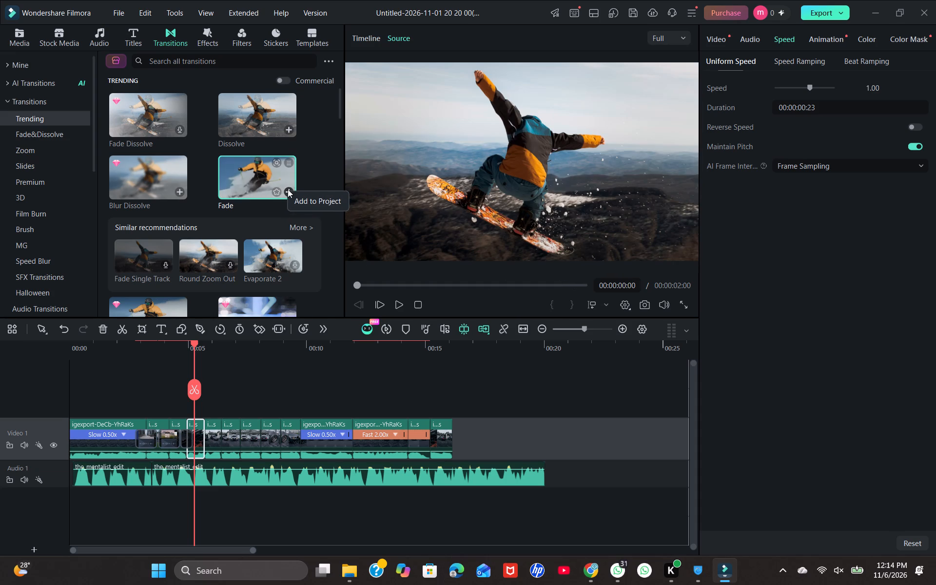
click(288, 190)
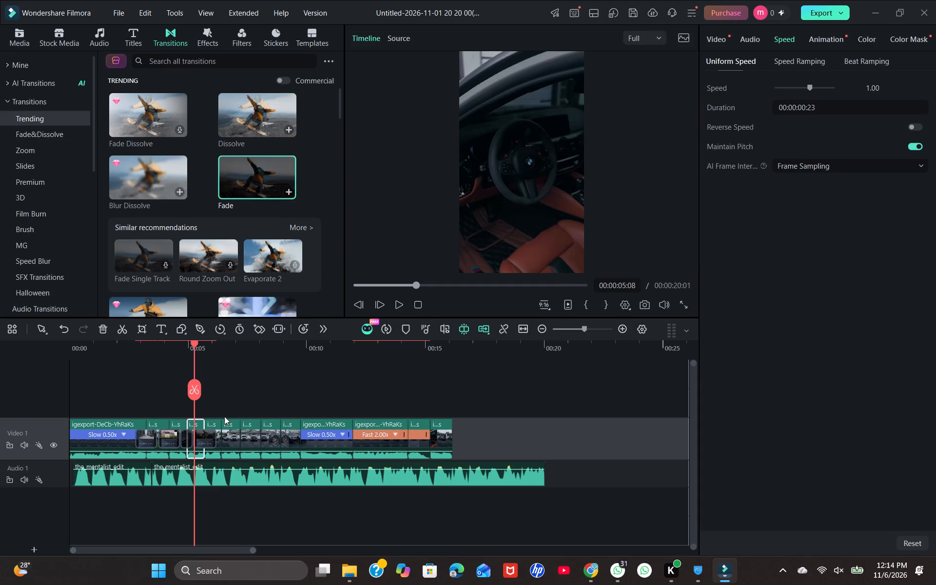
Set the duration of the Fade transition between the fourth and fifth clips to 00:00:00:28.
click(211, 443)
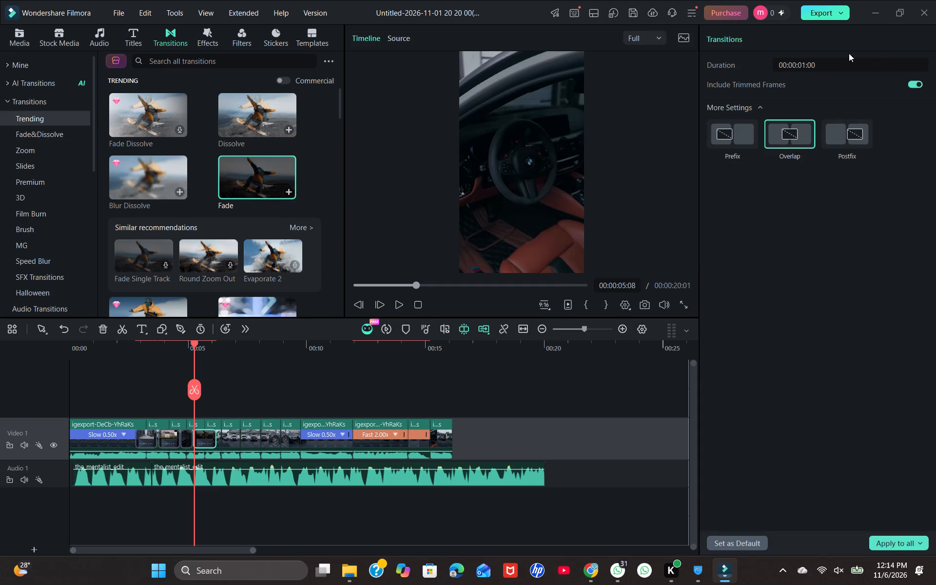
click(834, 65)
click(834, 65)
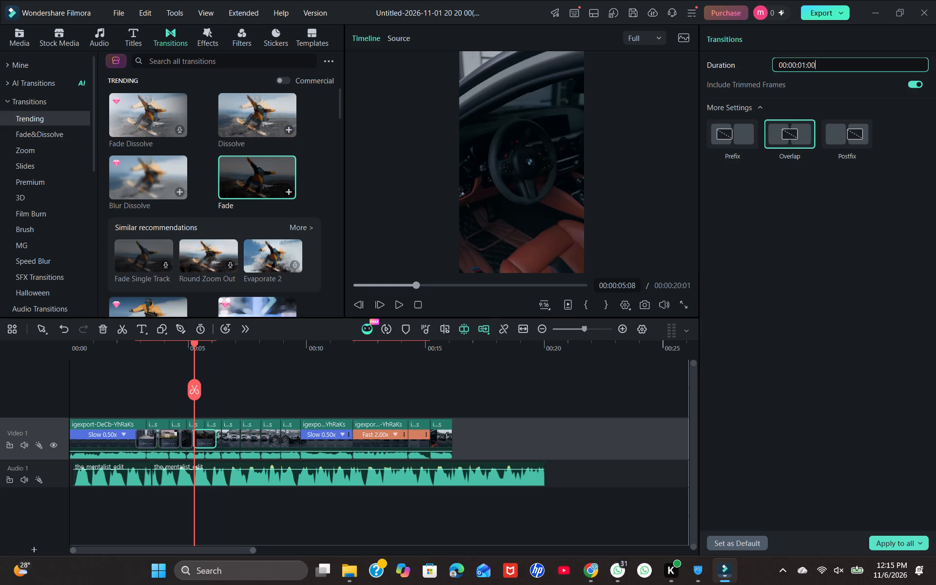
key(BackSpace)
key(BackSpace)
key(BackSpace)
key(BackSpace)
text(0:)
text(28)
key(Return)
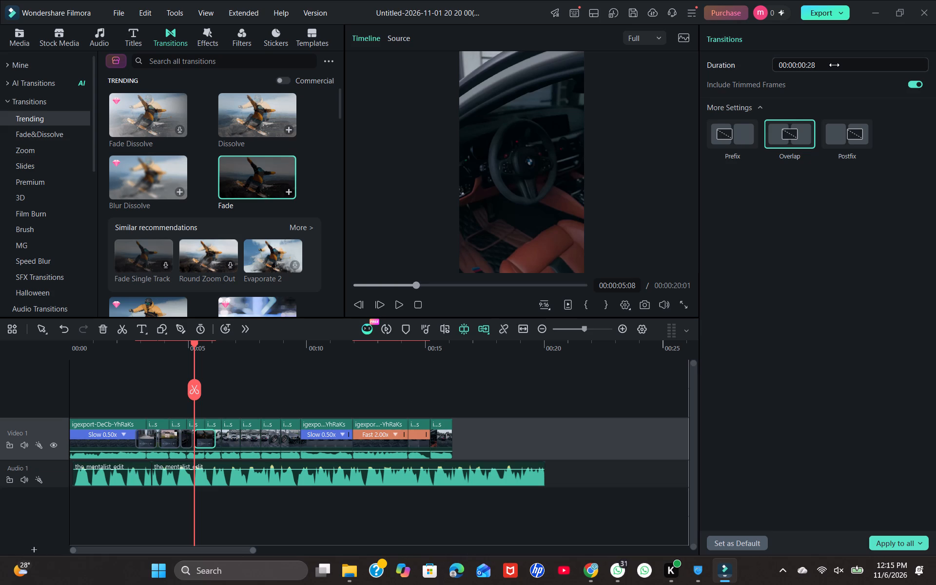
Add the Dissolve transition between the fifth and sixth video clips.
click(217, 427)
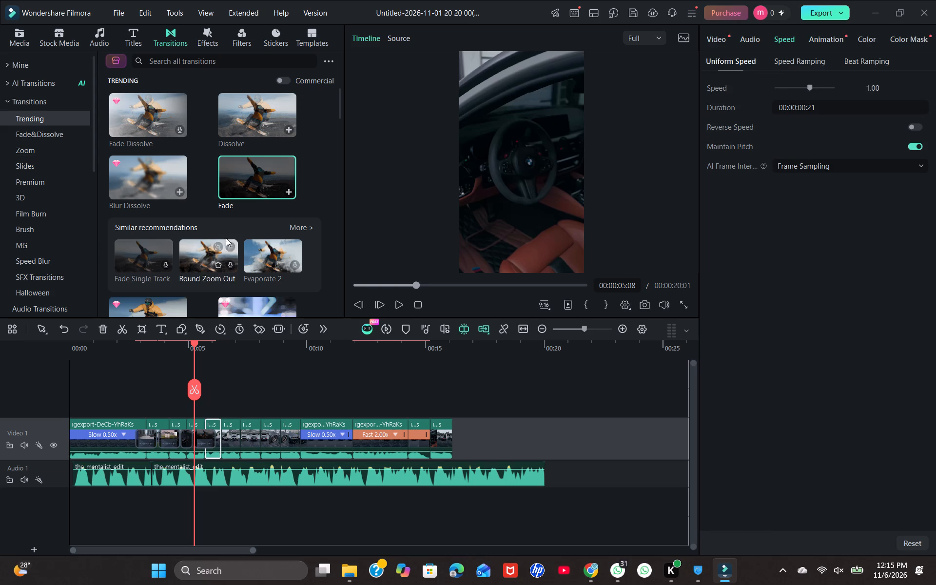
scroll(226, 230, up, 1)
click(258, 115)
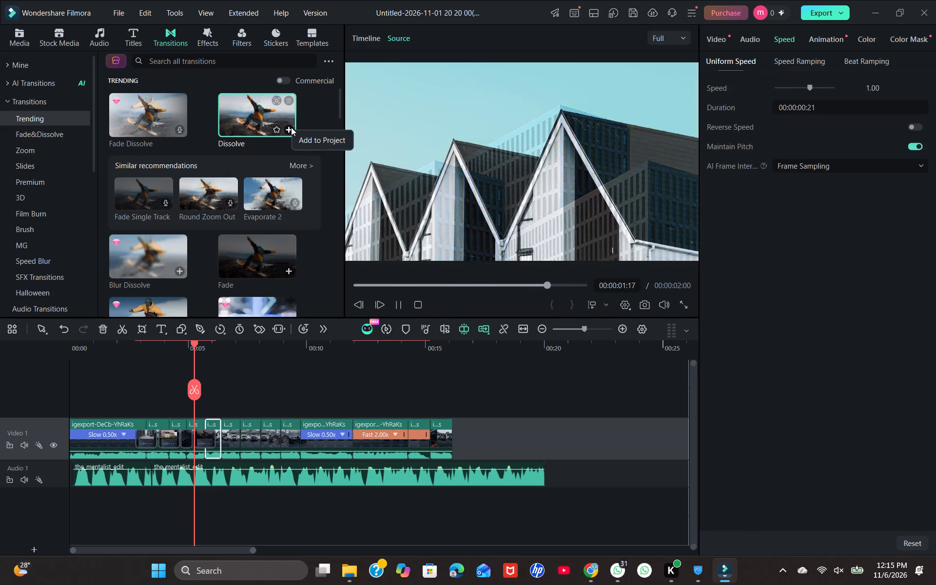
click(289, 130)
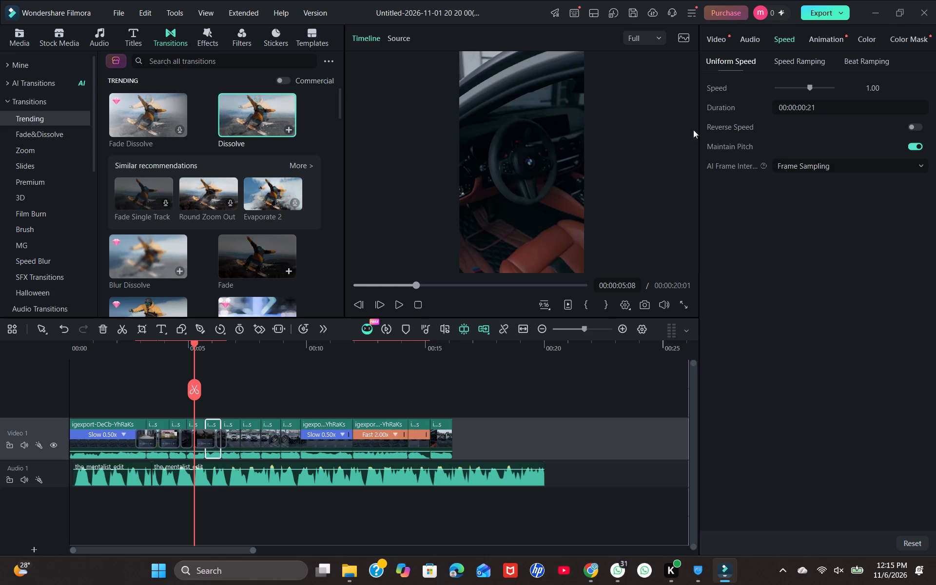
Add the trending Light Leaks Transition 11 between the sixth and seventh video clips.
click(232, 424)
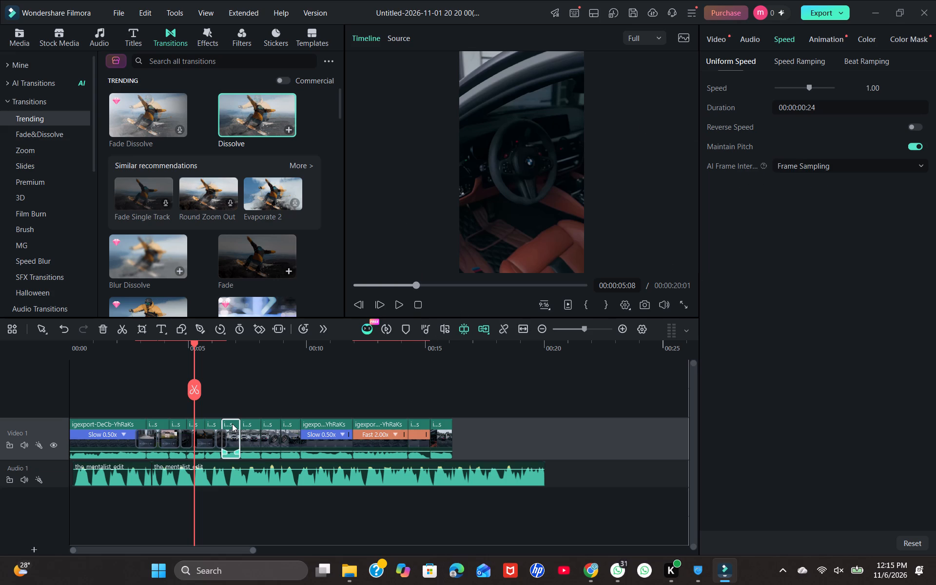
scroll(239, 261, down, 1)
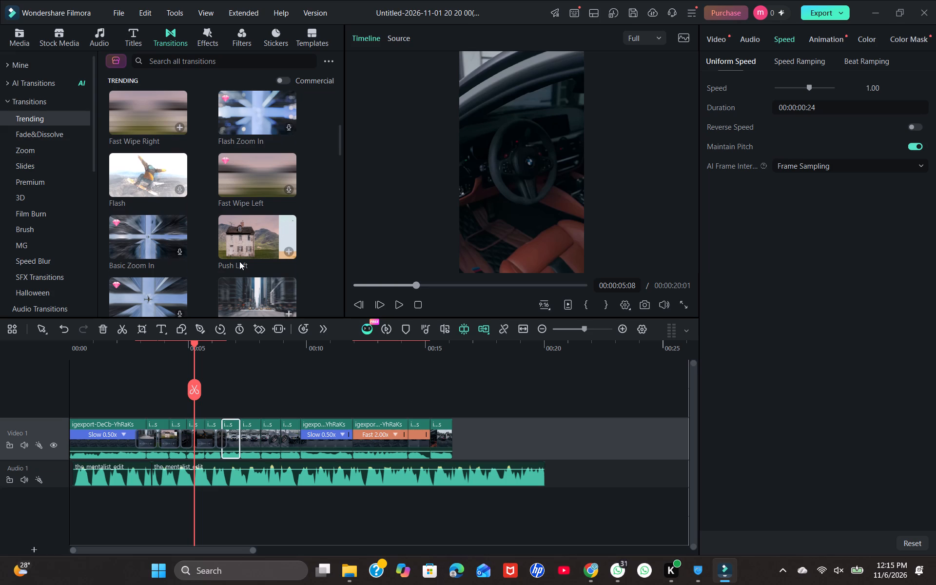
scroll(230, 201, down, 2)
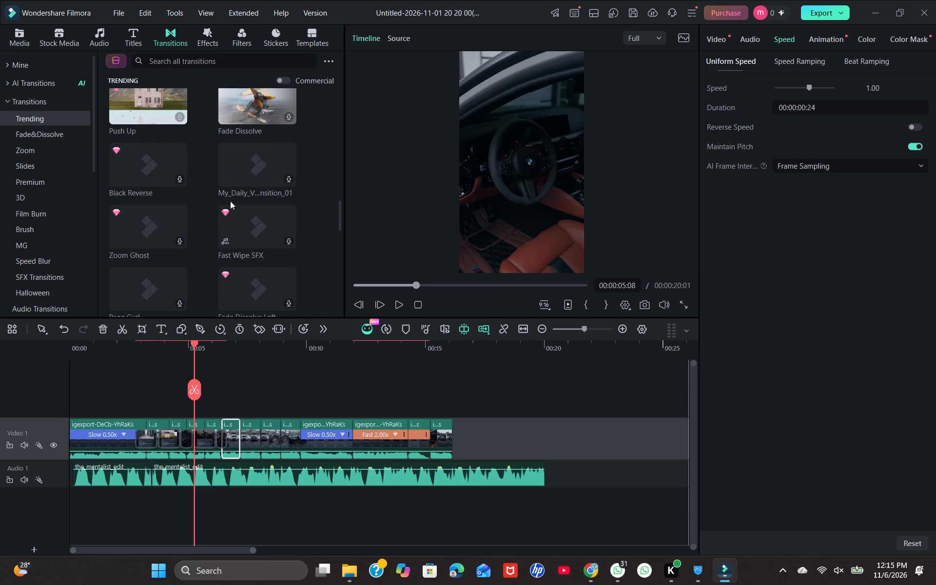
scroll(230, 201, up, 1)
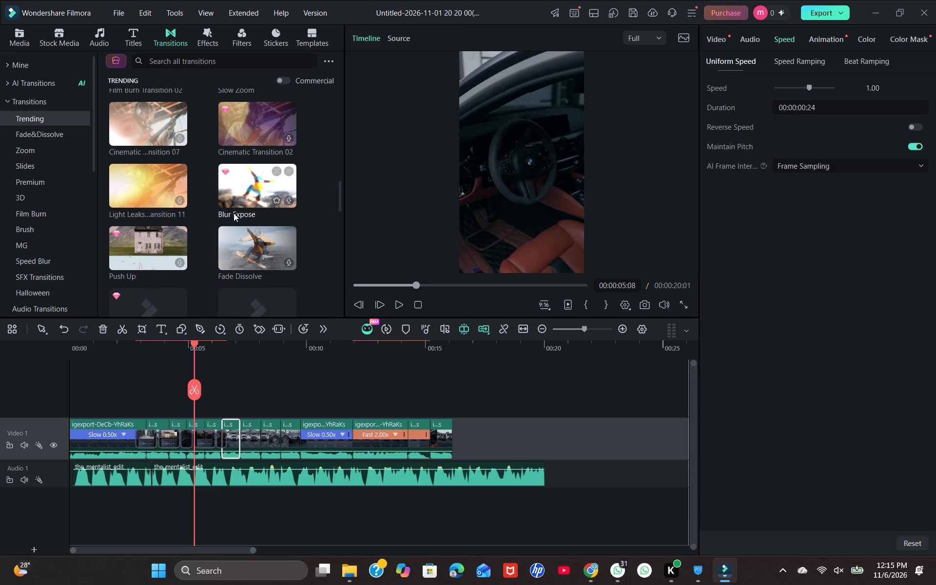
click(151, 180)
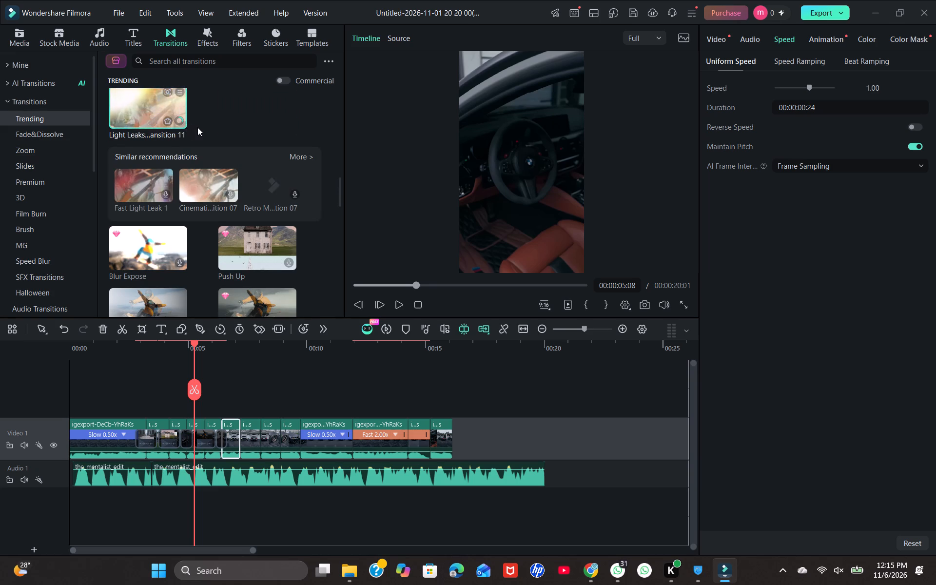
scroll(197, 127, up, 1)
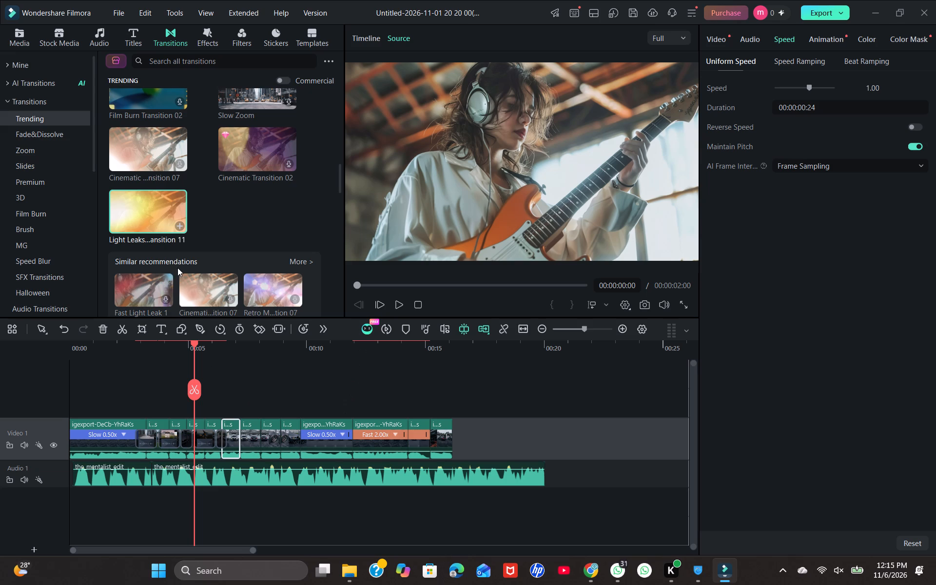
click(180, 225)
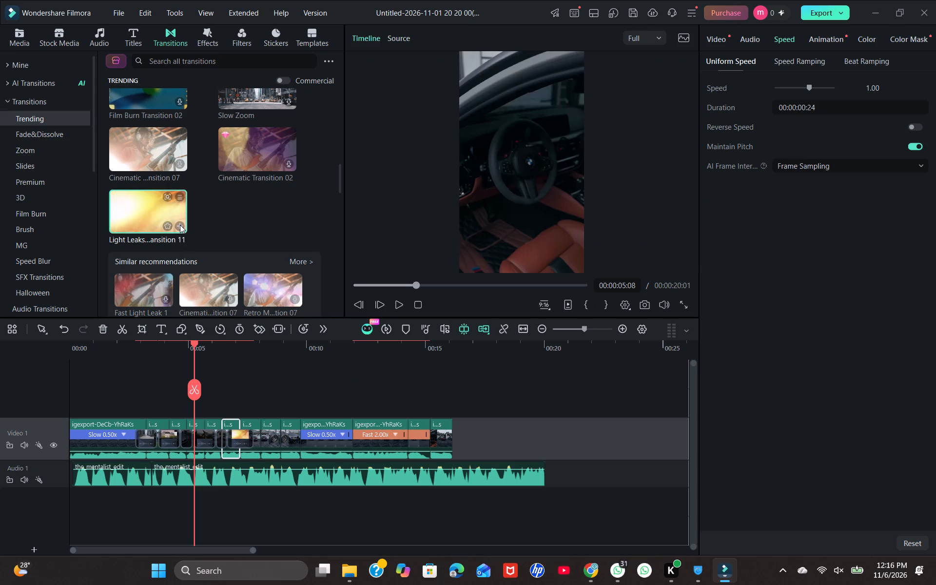
Add the trending Cinematic Transition 07 between the seventh and eighth video clips.
click(254, 426)
scroll(191, 217, up, 1)
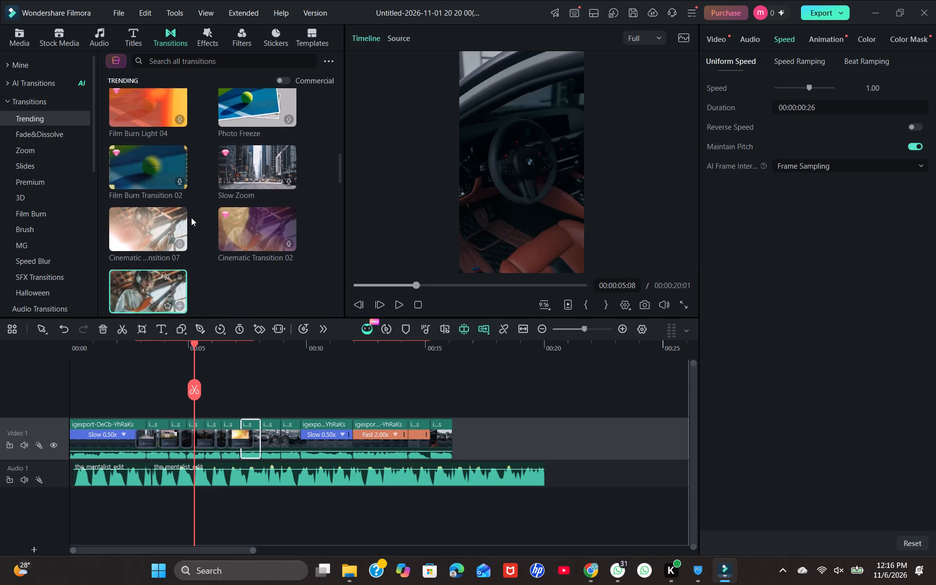
scroll(191, 217, up, 2)
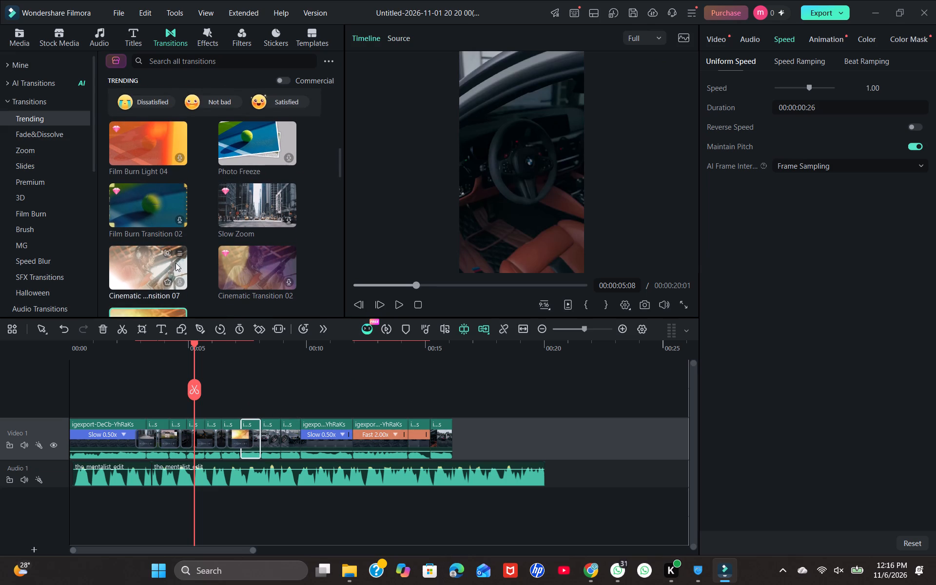
click(174, 263)
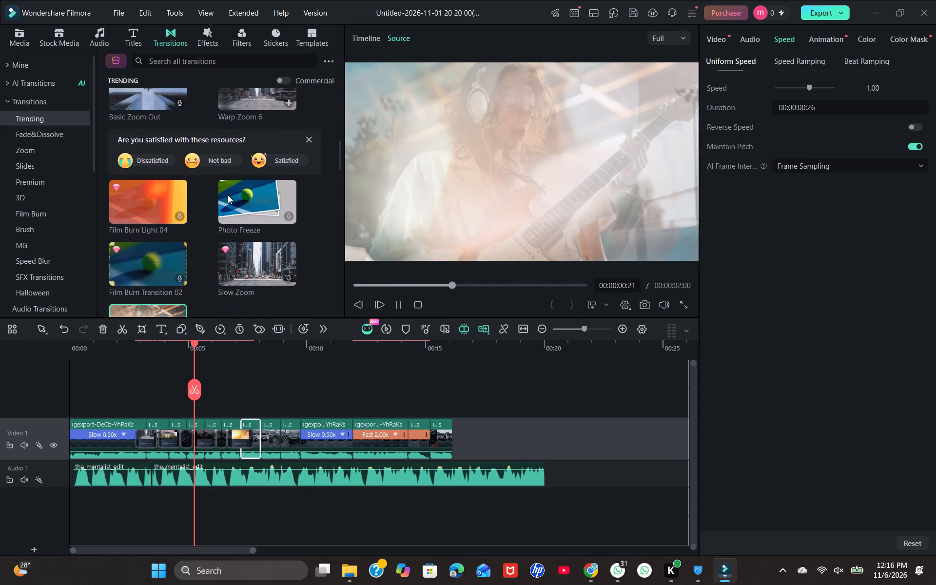
scroll(199, 178, up, 1)
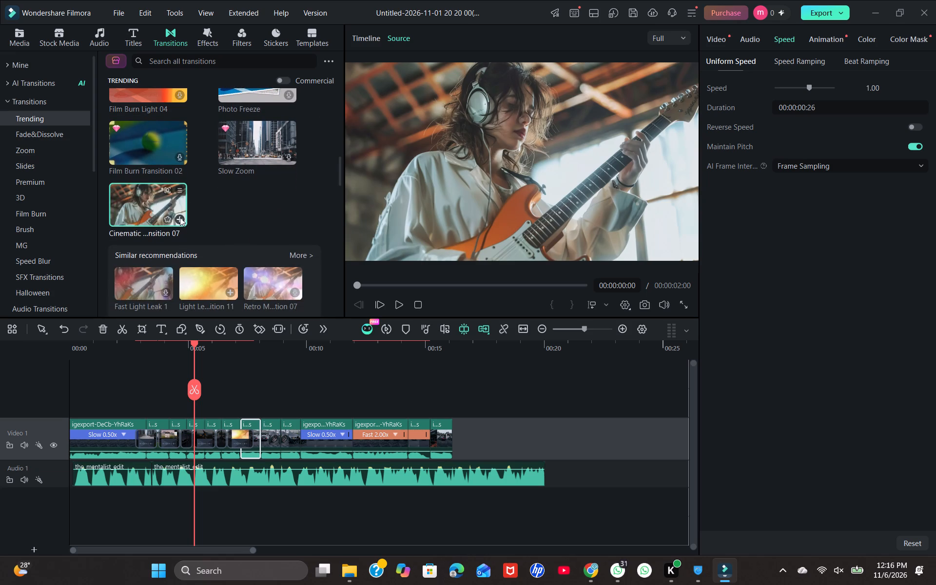
click(179, 218)
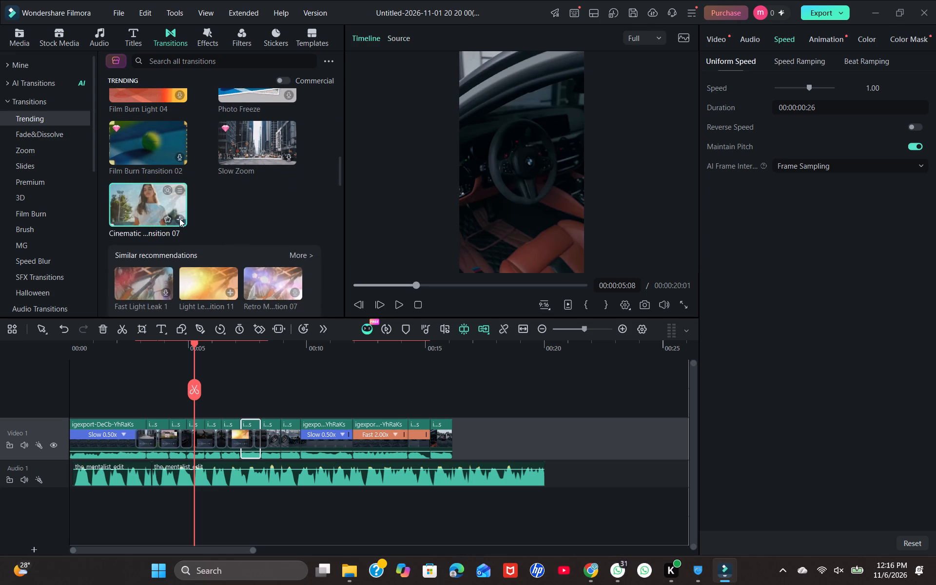
Add the trending Flash transition between the eighth and ninth video clips.
click(273, 426)
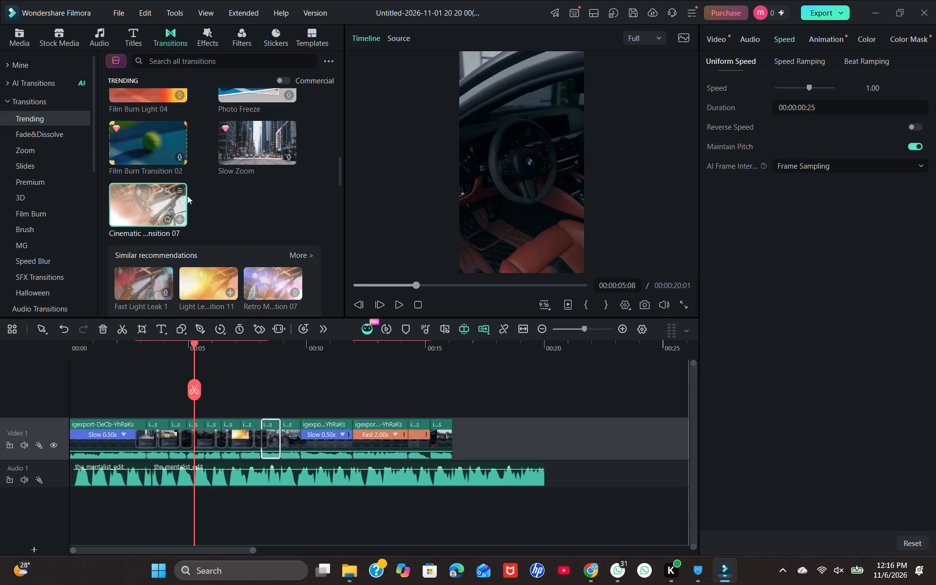
scroll(187, 195, up, 2)
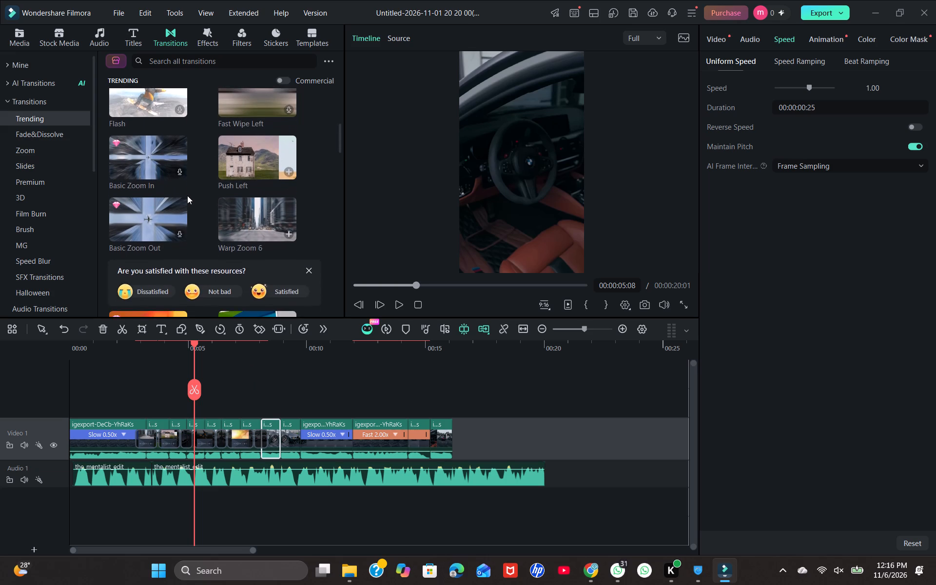
scroll(187, 195, up, 1)
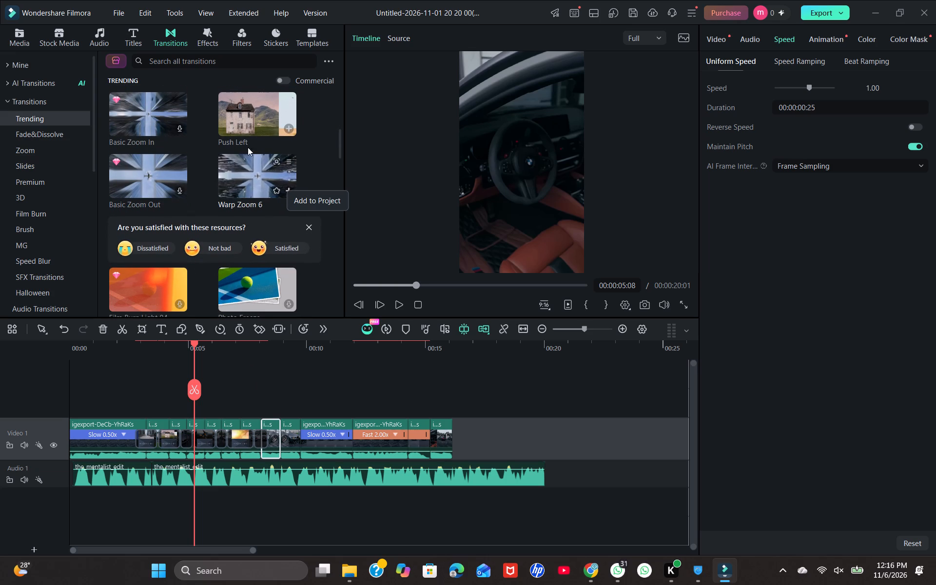
scroll(249, 140, up, 3)
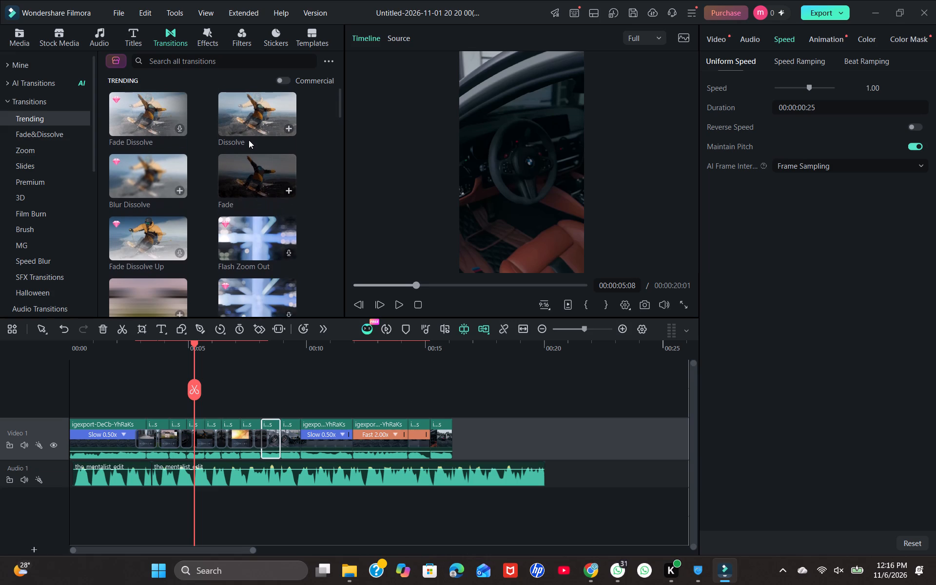
scroll(249, 140, down, 2)
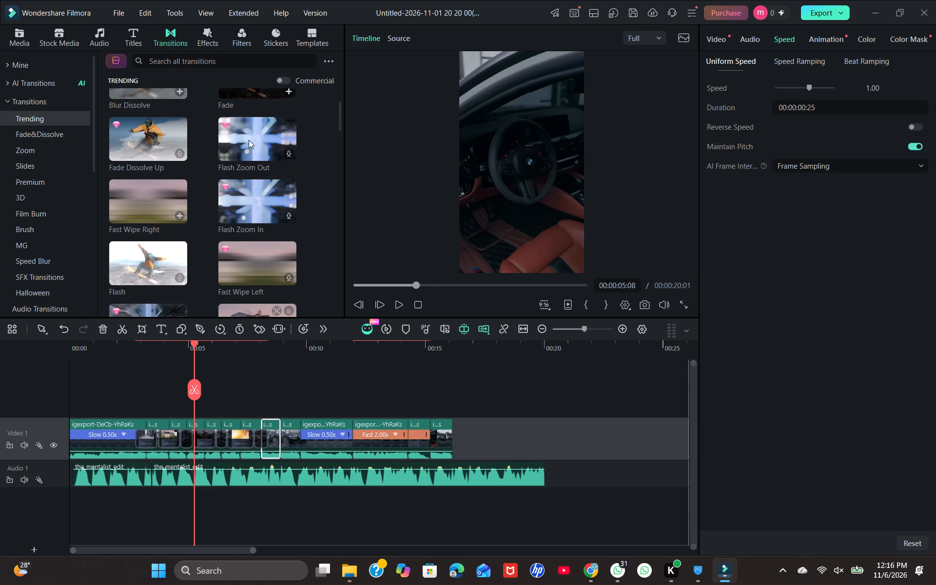
scroll(249, 140, down, 1)
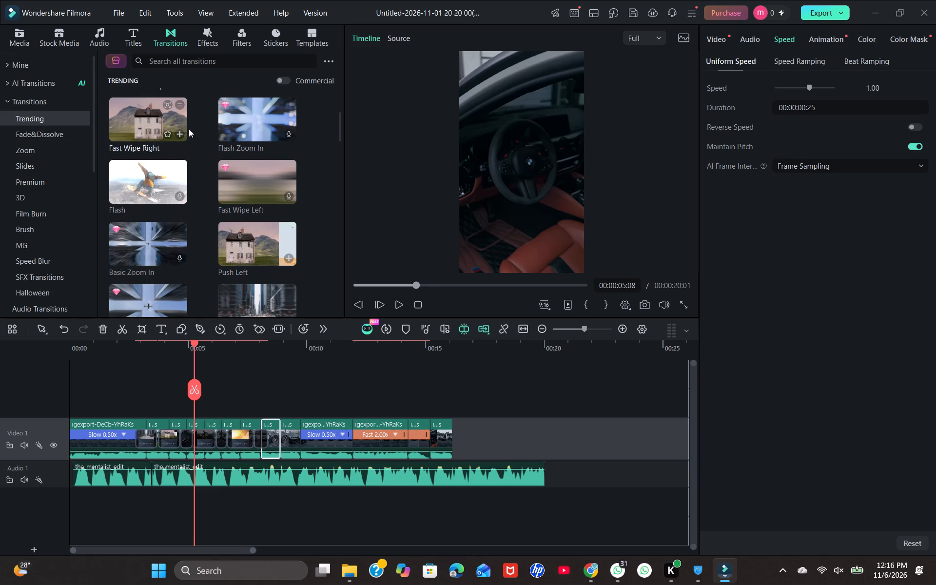
click(180, 194)
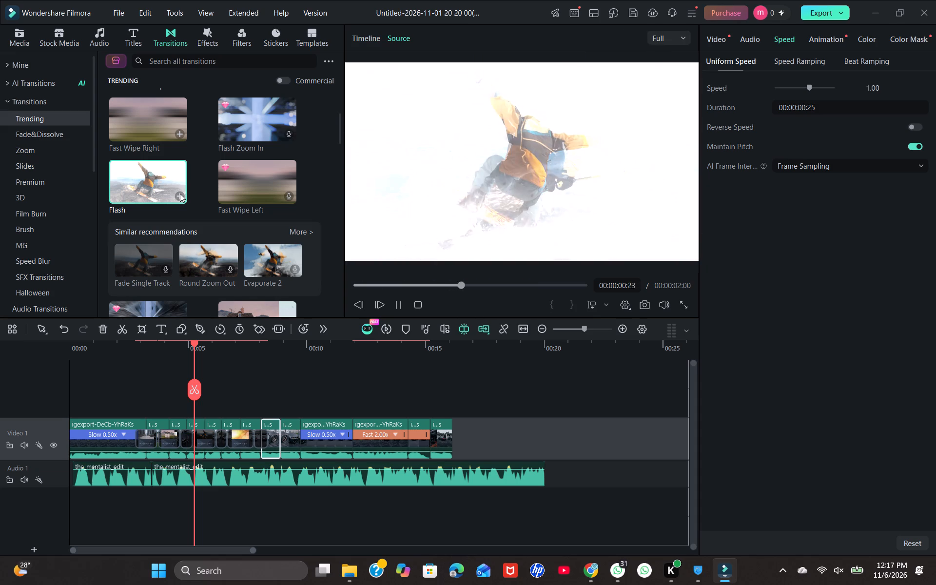
click(180, 194)
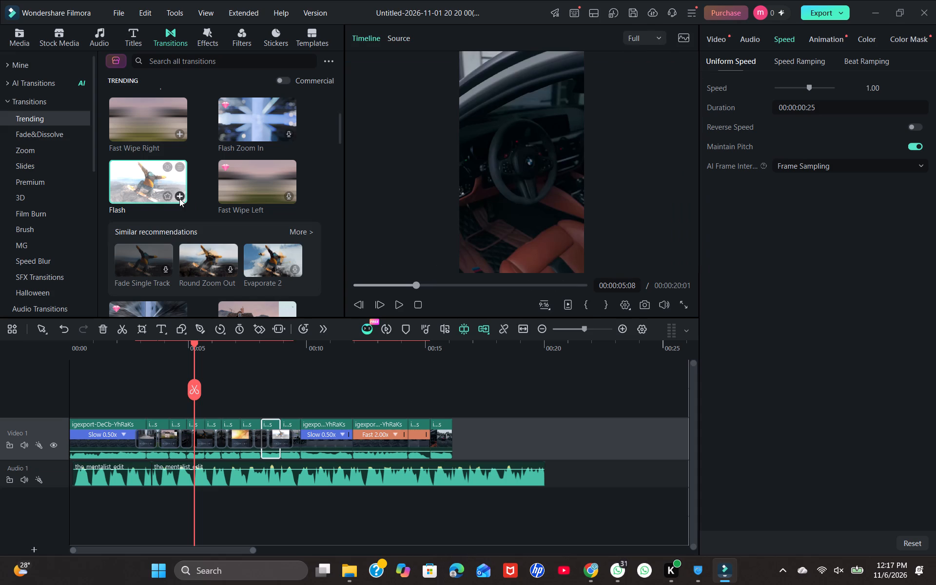
Add the trending Photo Freeze transition between the ninth and tenth video clips.
click(292, 425)
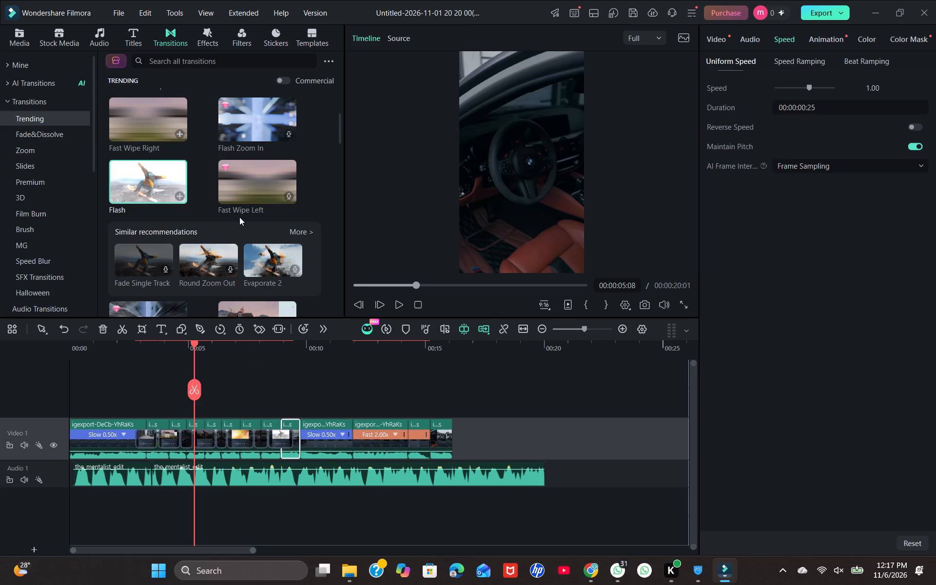
scroll(239, 217, down, 1)
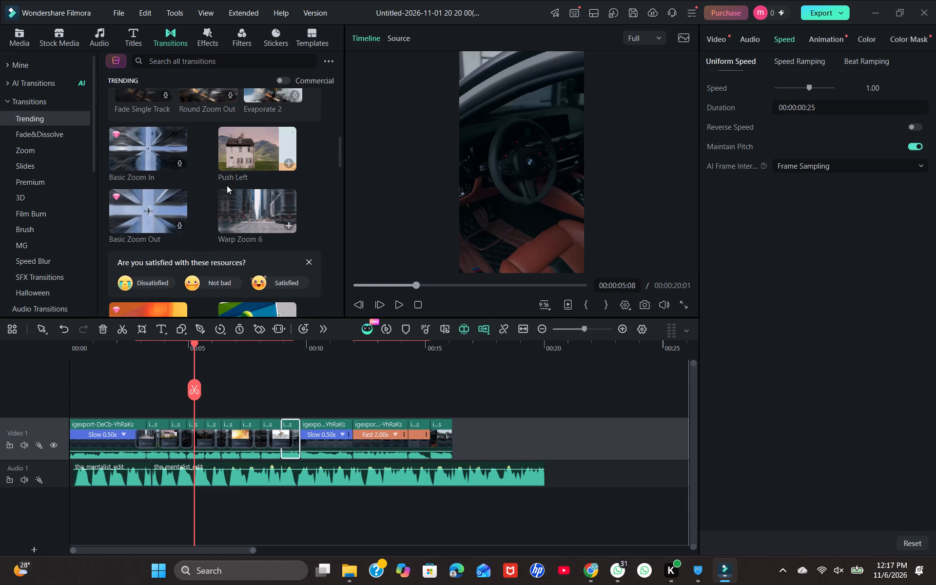
scroll(185, 209, down, 2)
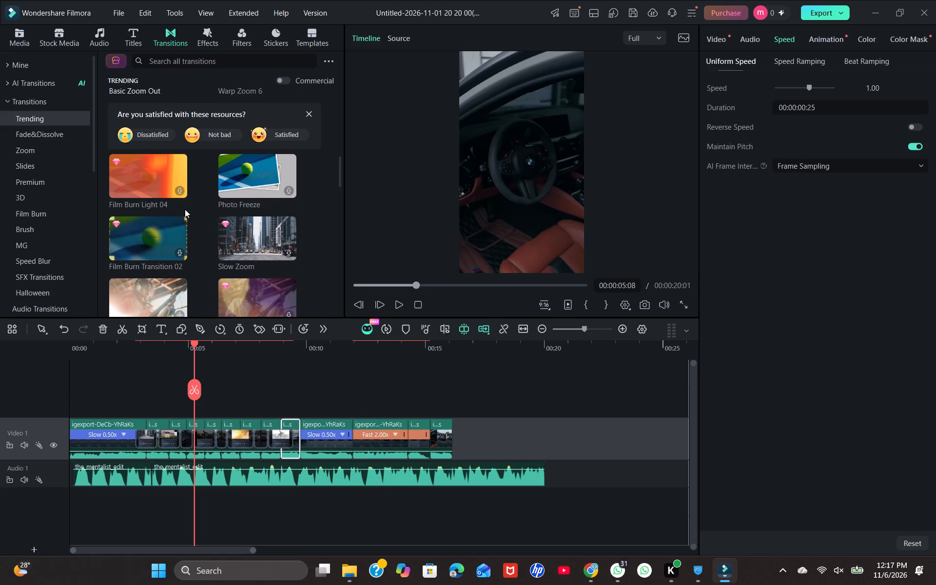
click(235, 163)
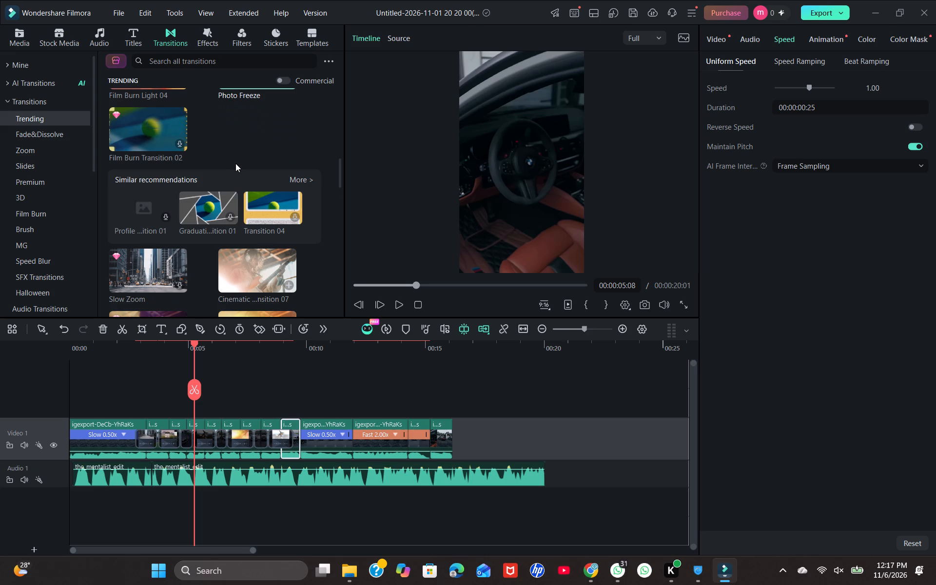
click(151, 131)
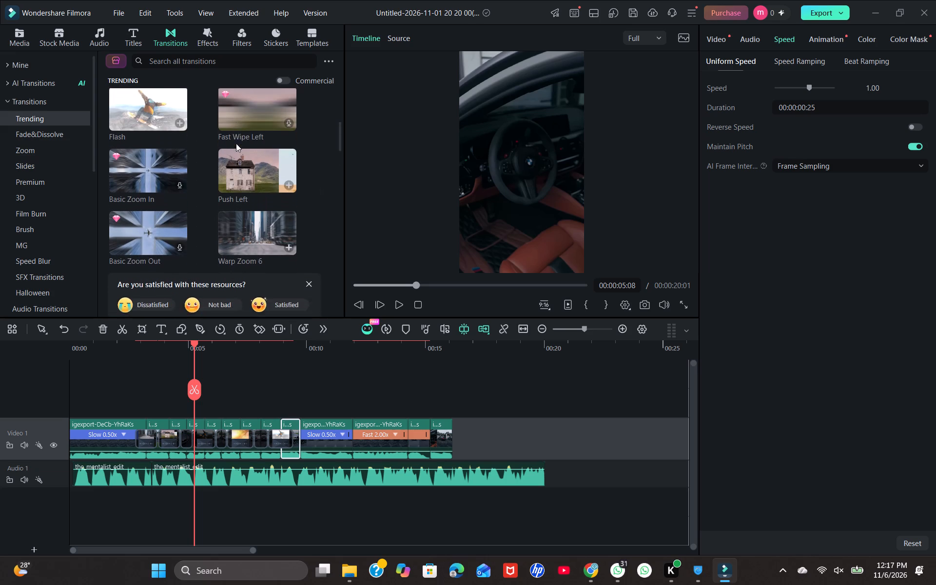
click(250, 207)
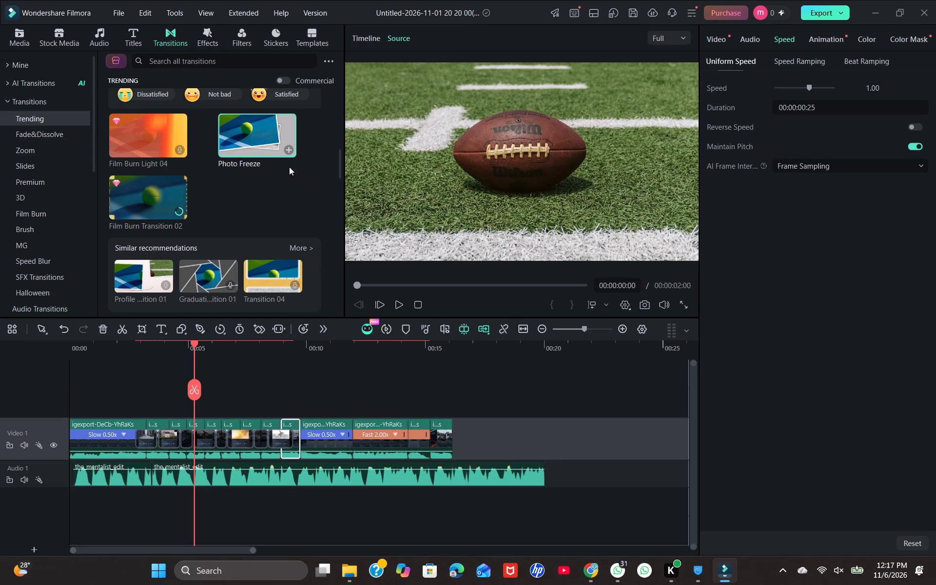
click(290, 150)
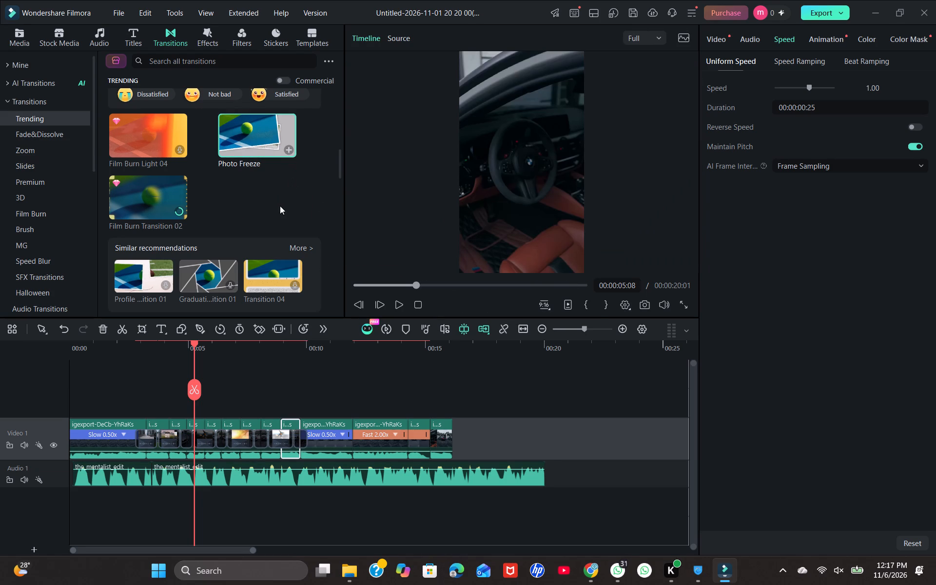
Add the trending My_Daily_V...nsition_01 transition between the tenth and eleventh video clips, using duplicated still frames at the clip edges.
click(318, 428)
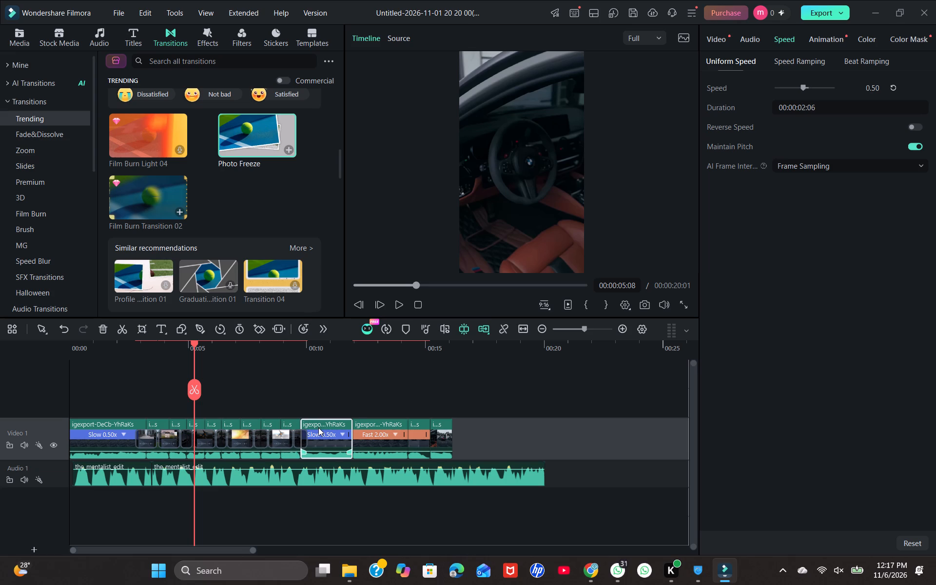
scroll(284, 205, down, 1)
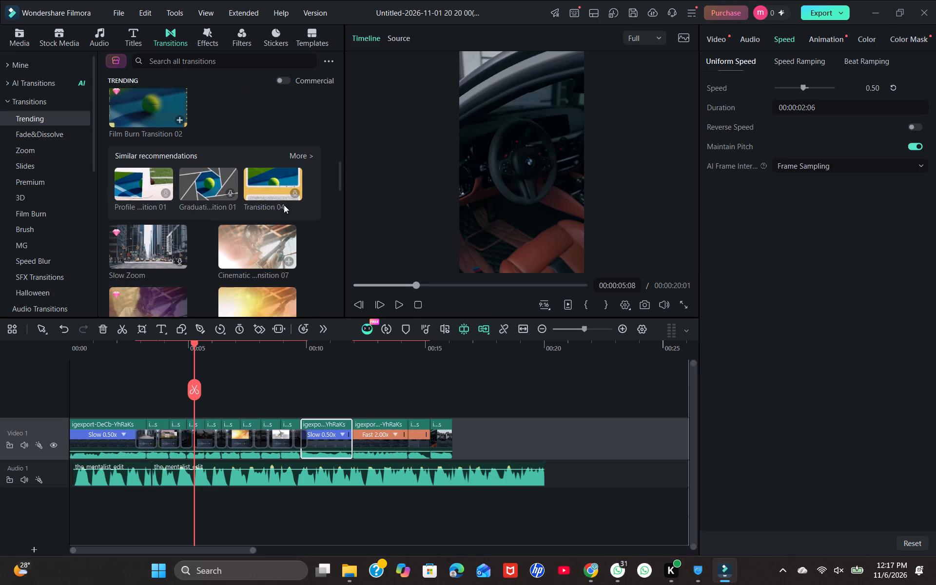
scroll(284, 205, down, 1)
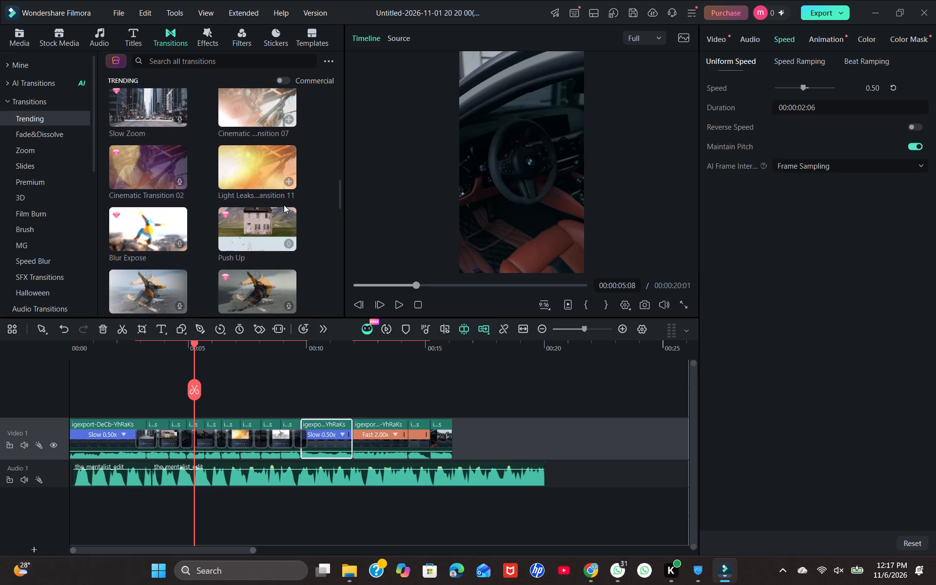
scroll(284, 205, down, 1)
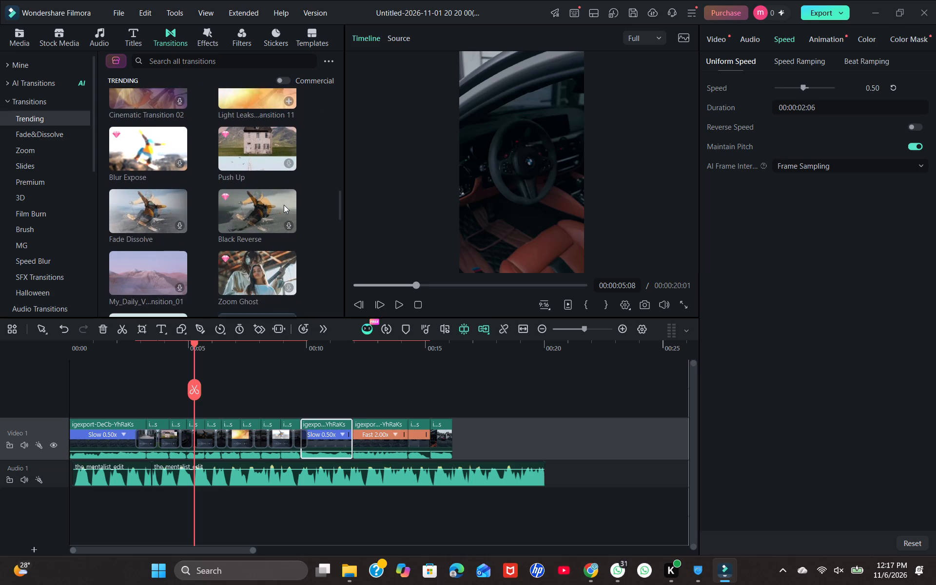
scroll(284, 205, down, 1)
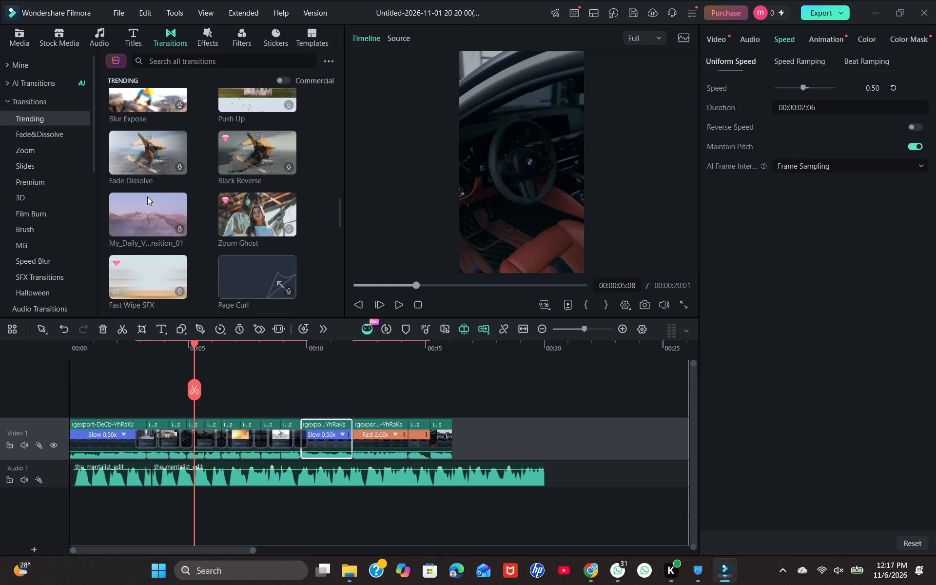
click(142, 204)
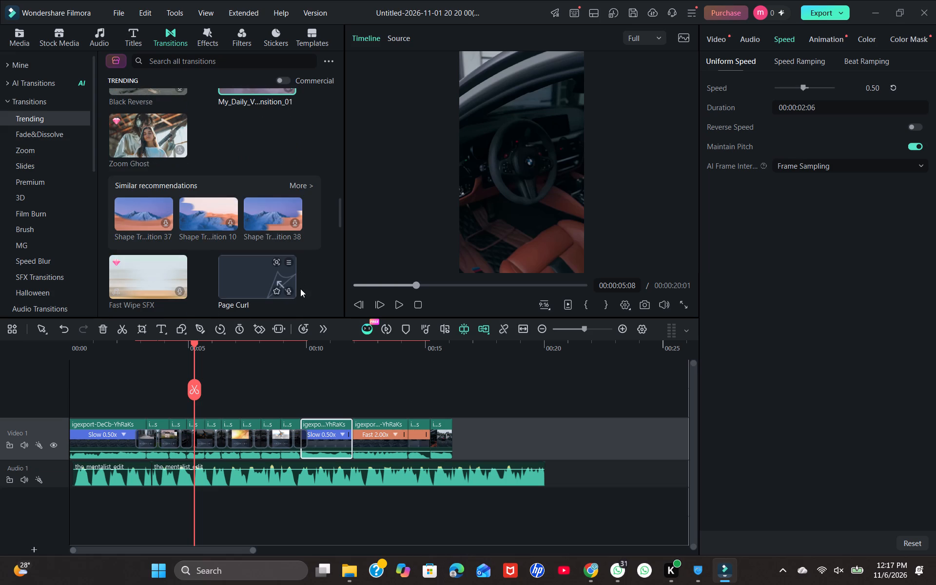
scroll(257, 147, up, 1)
scroll(257, 147, down, 1)
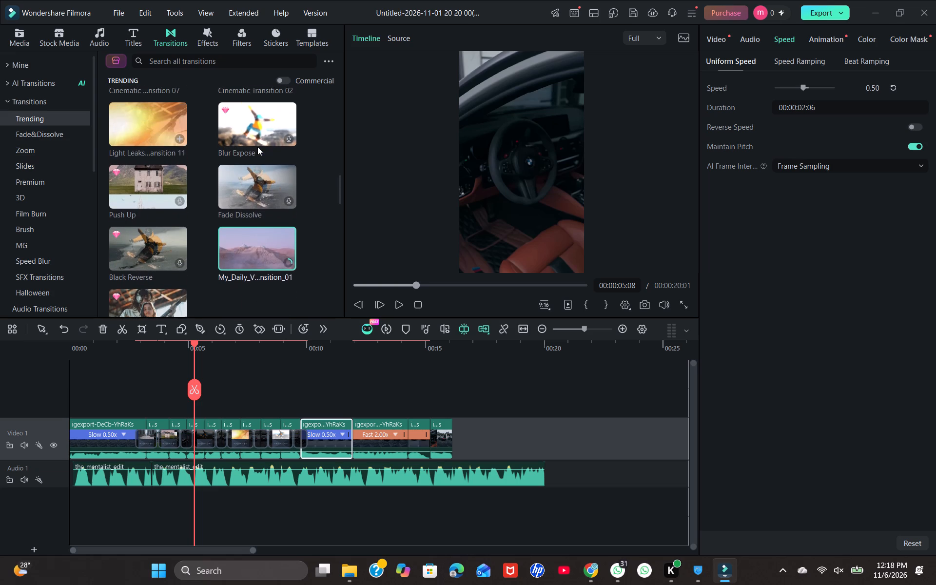
scroll(257, 147, down, 1)
scroll(257, 147, up, 1)
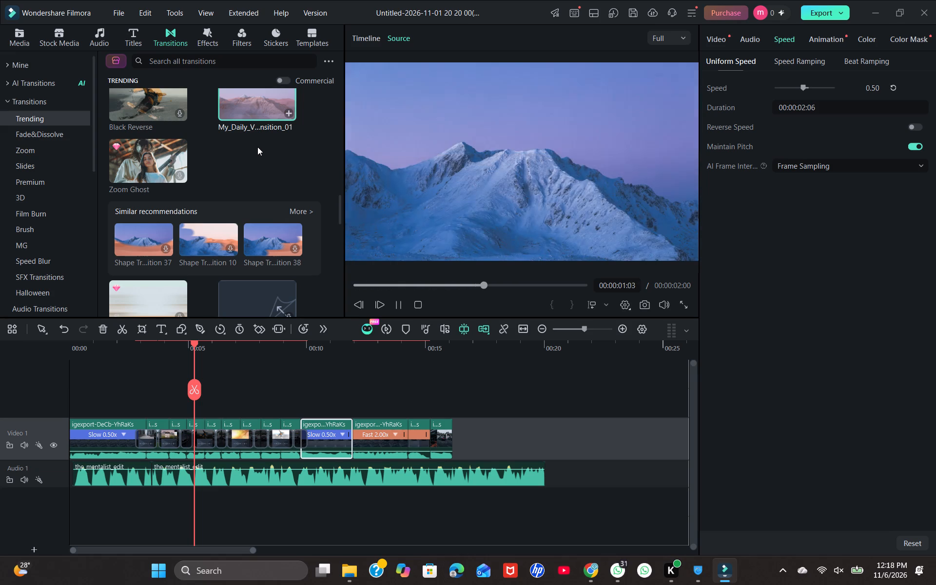
click(284, 113)
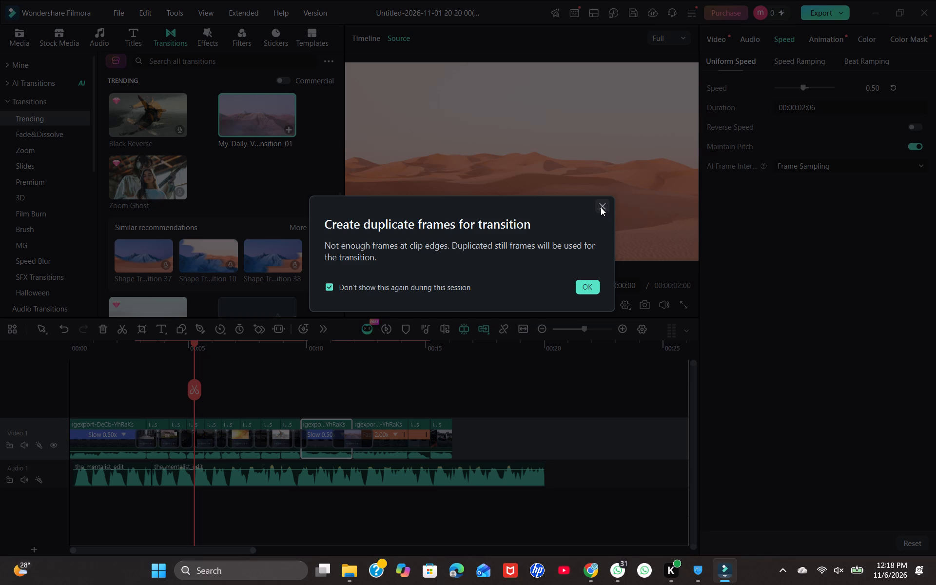
click(598, 293)
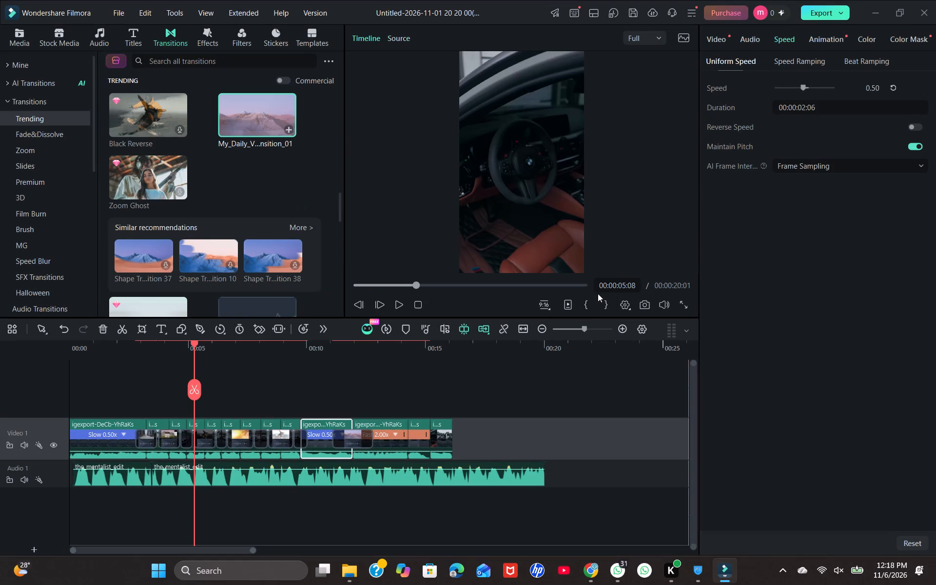
Set the duration of the transition between the tenth and eleventh clips to 00:00:01:00.
click(366, 437)
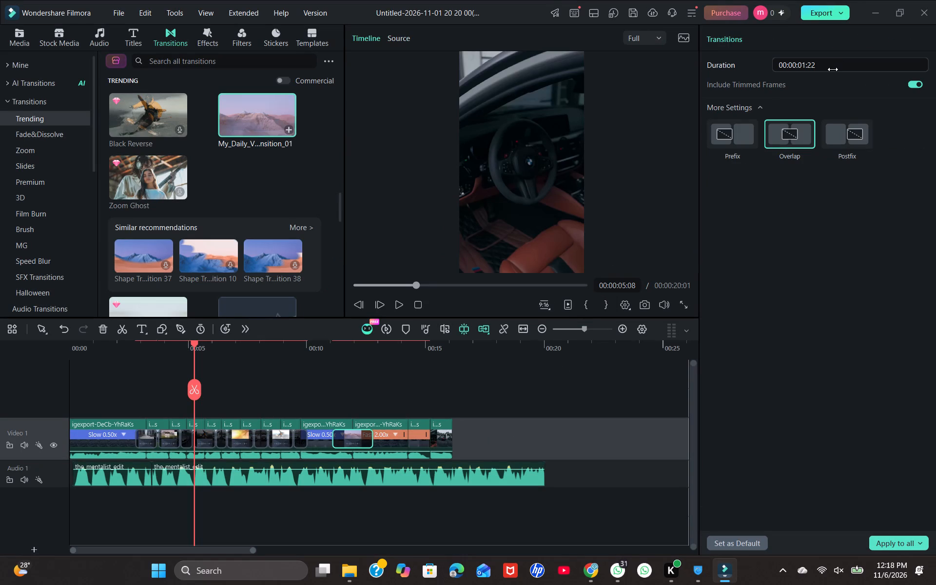
double_click(833, 69)
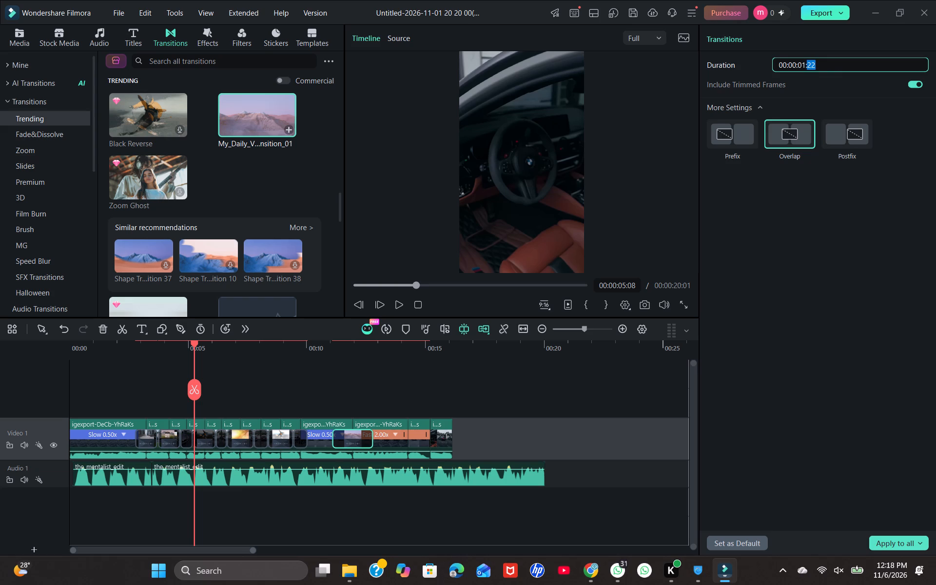
text(00)
key(Return)
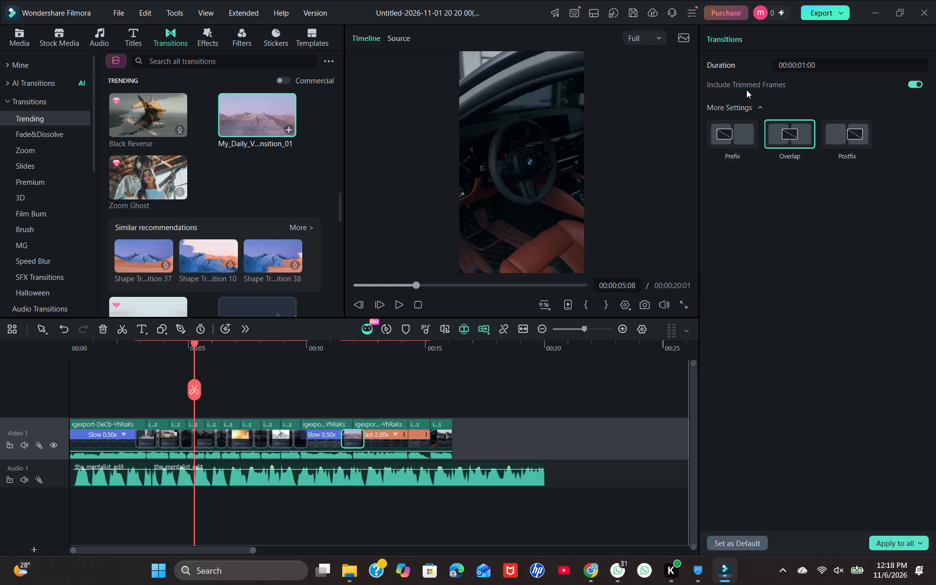
Add the trending Page Curl transition between the eleventh and twelfth video clips.
click(388, 433)
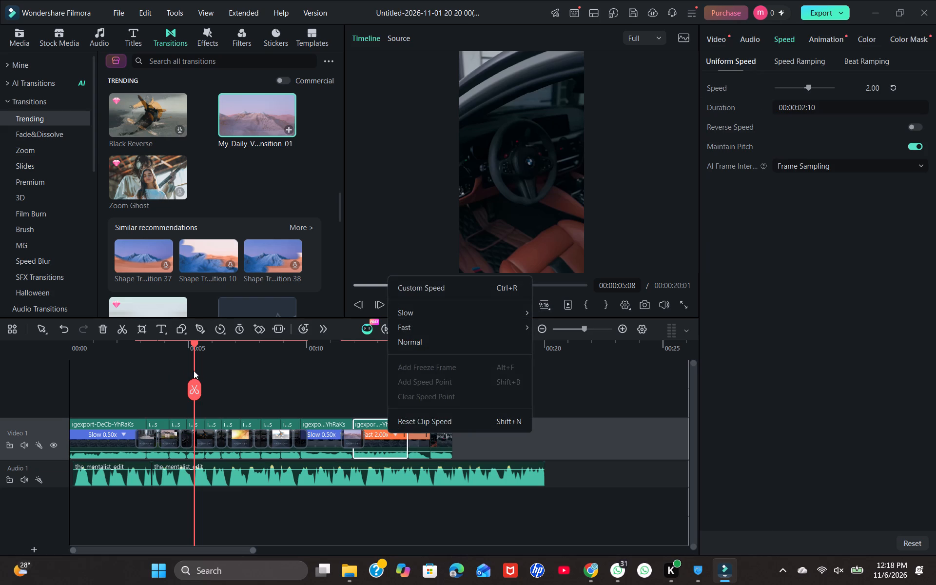
drag(192, 369, 388, 371)
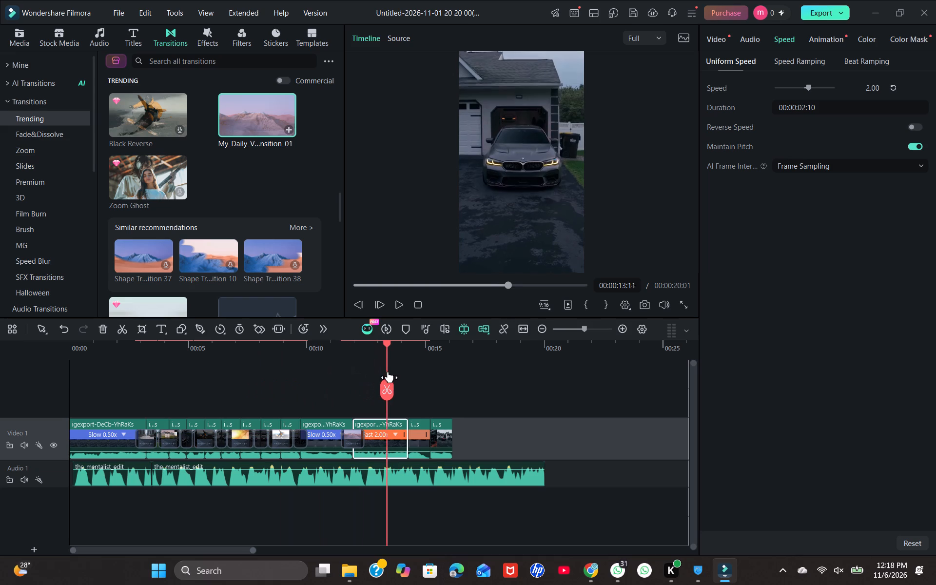
drag(388, 371, 320, 378)
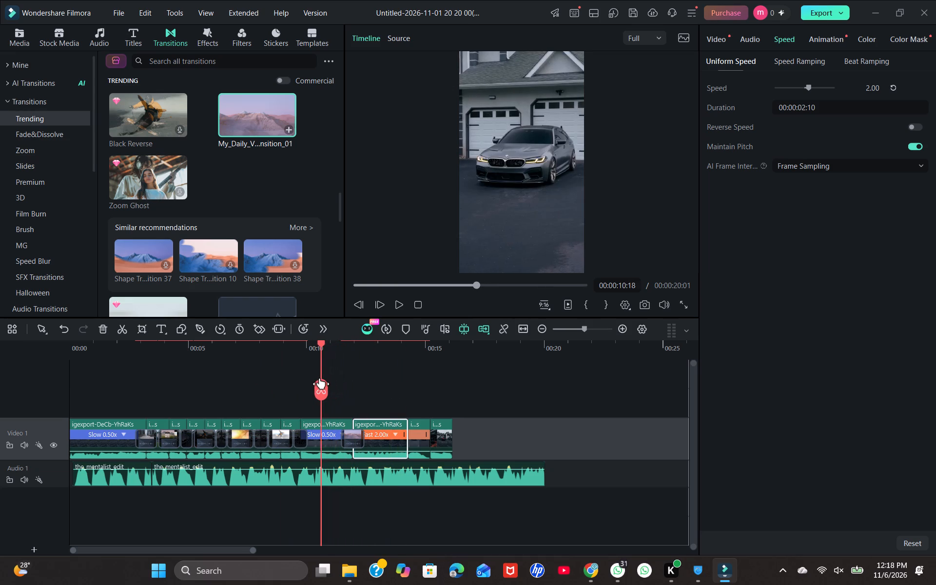
drag(320, 378, 399, 369)
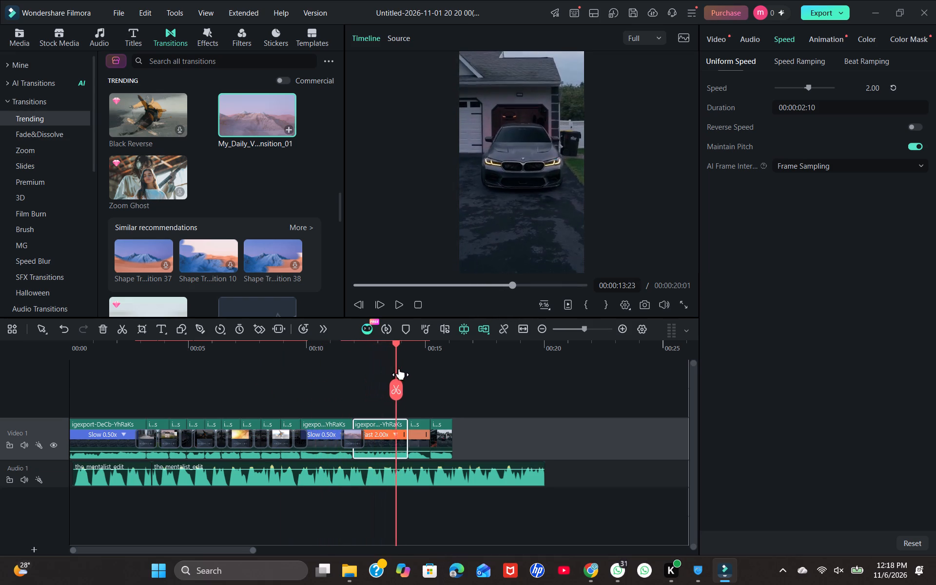
drag(399, 369, 391, 368)
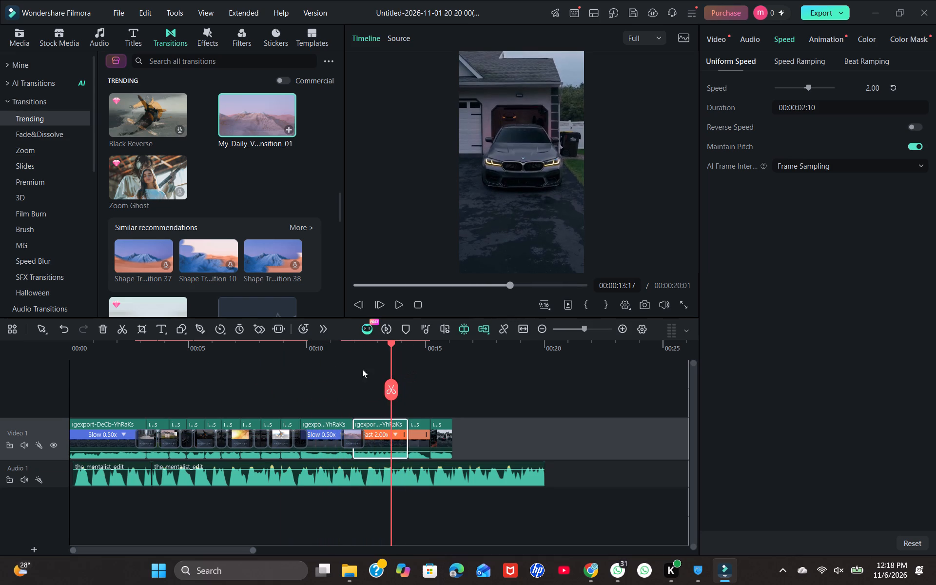
scroll(209, 218, down, 1)
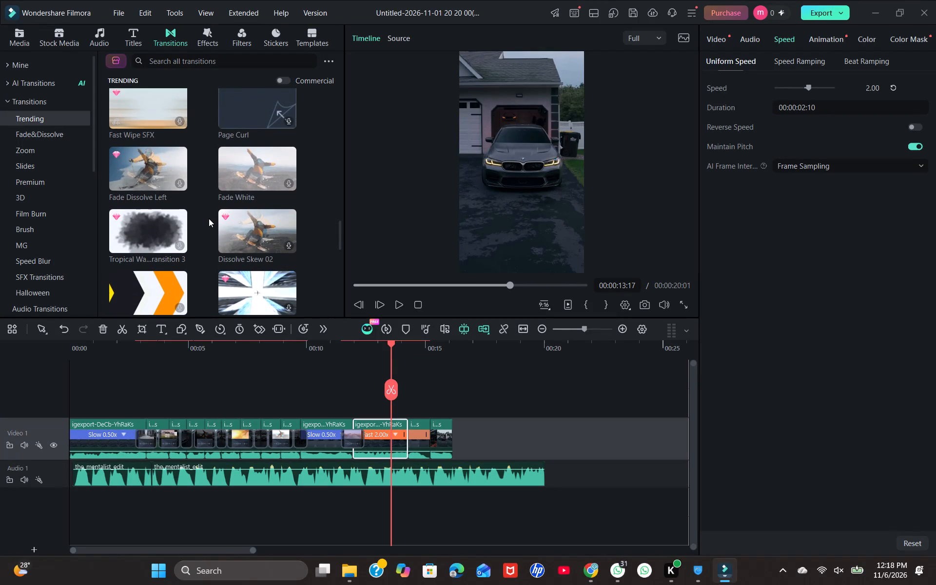
click(277, 148)
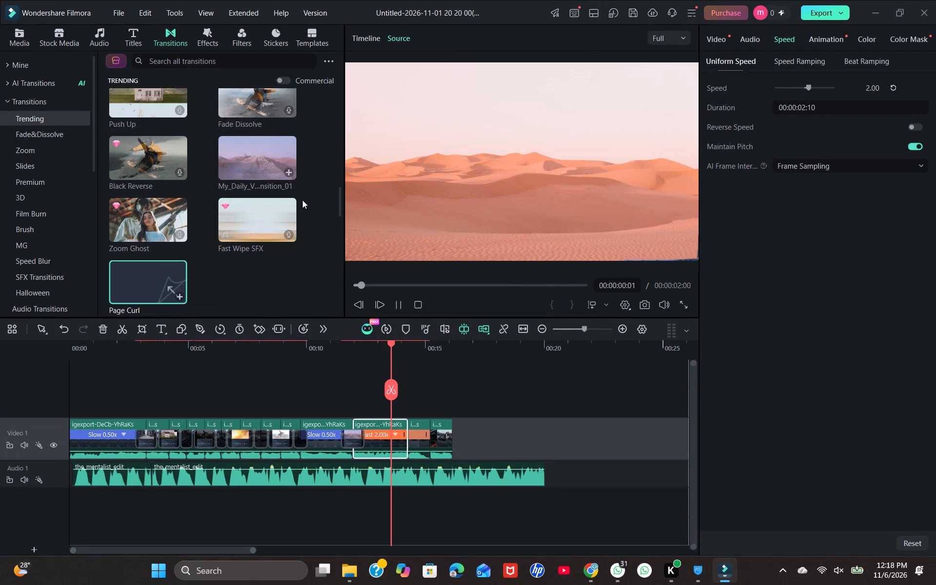
click(178, 203)
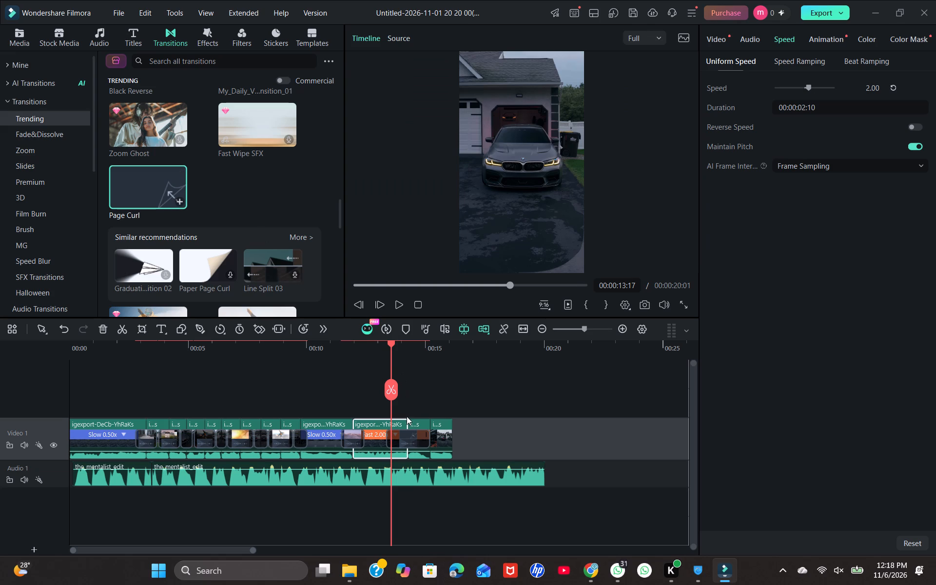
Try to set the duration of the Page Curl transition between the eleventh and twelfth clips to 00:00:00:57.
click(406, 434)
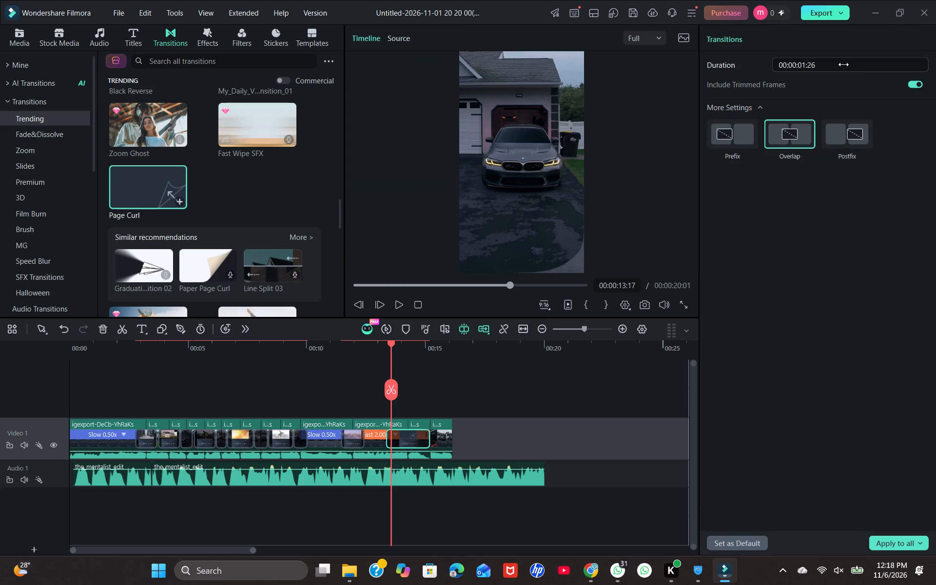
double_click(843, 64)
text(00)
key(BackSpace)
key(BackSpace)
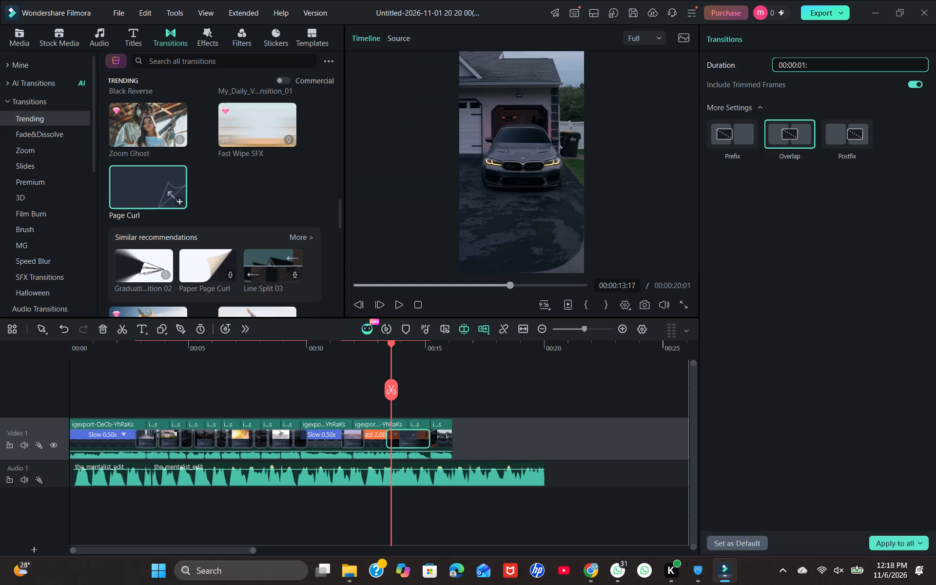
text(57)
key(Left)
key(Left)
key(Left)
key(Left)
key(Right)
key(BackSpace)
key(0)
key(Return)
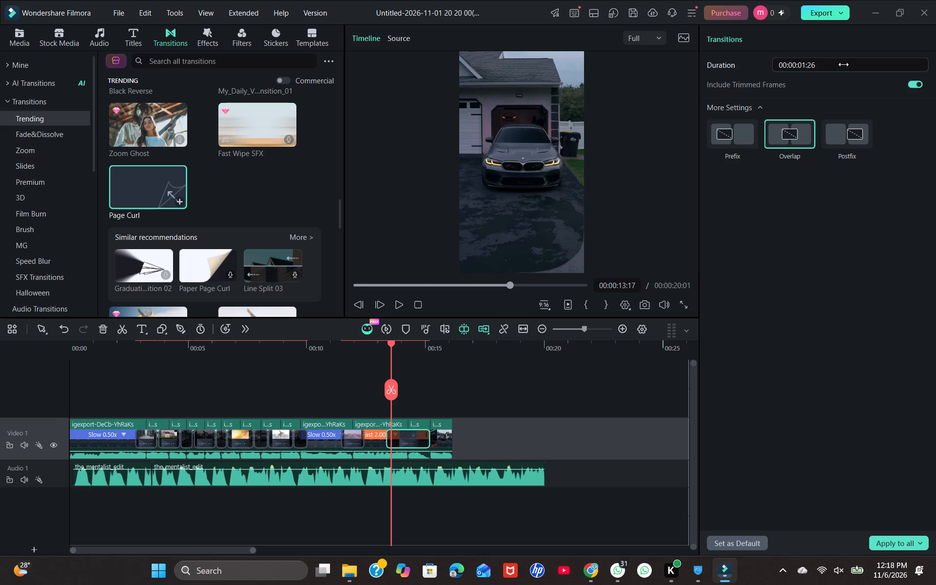
Set the duration of the Page Curl transition between the eleventh and twelfth clips to 00:00:00:28.
click(843, 64)
double_click(838, 65)
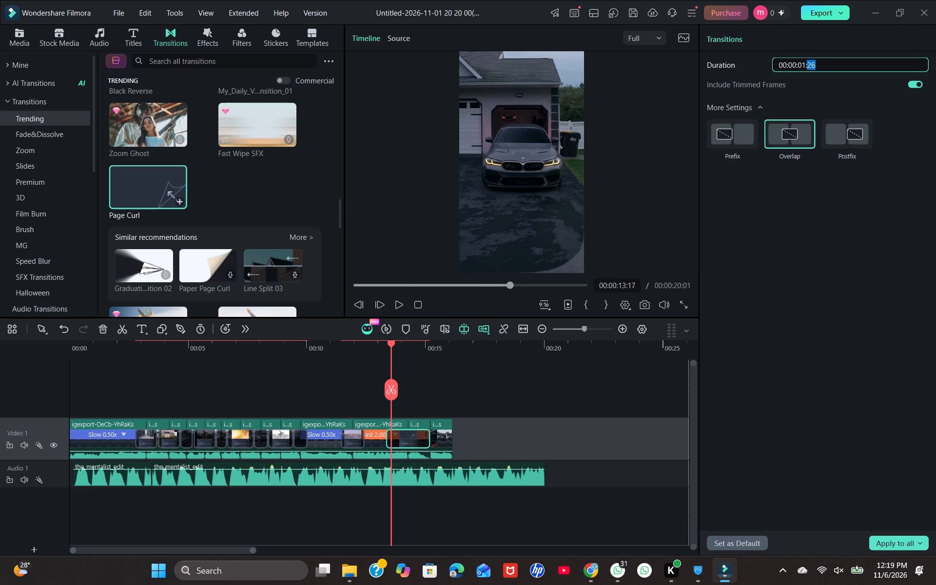
text(28)
key(Left)
key(Left)
key(Left)
key(BackSpace)
key(0)
key(Return)
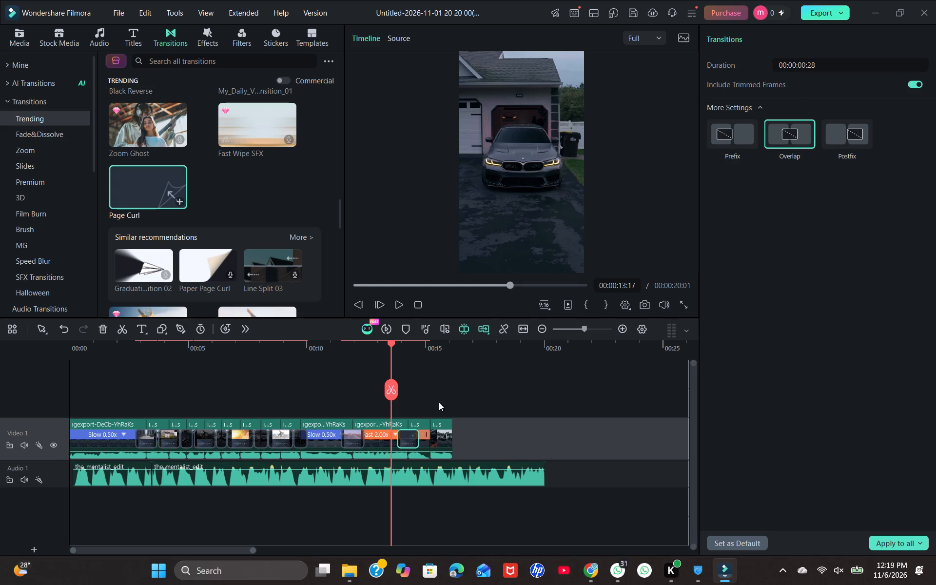
Download the trending Glitch Blocks transition and add it between the twelfth and thirteenth video clips.
click(420, 425)
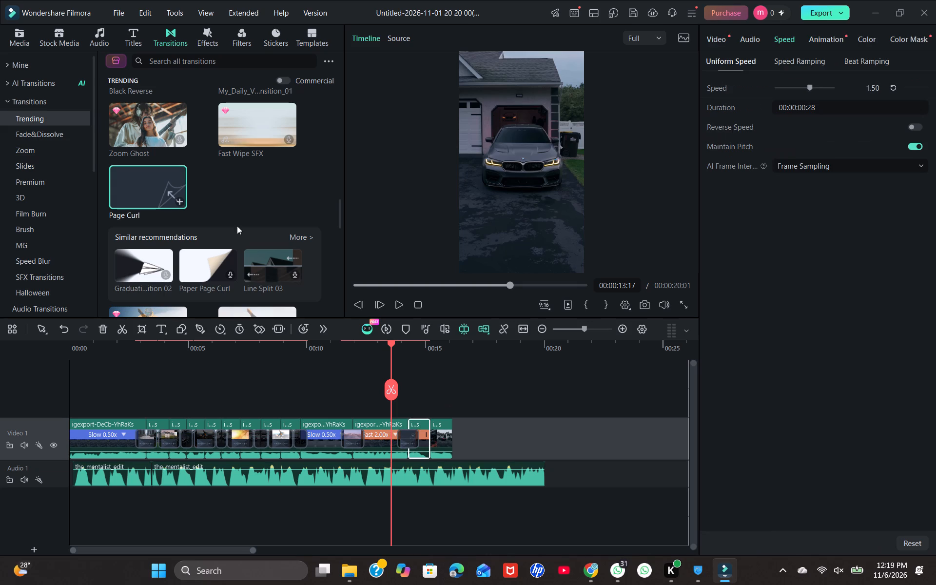
scroll(217, 190, down, 1)
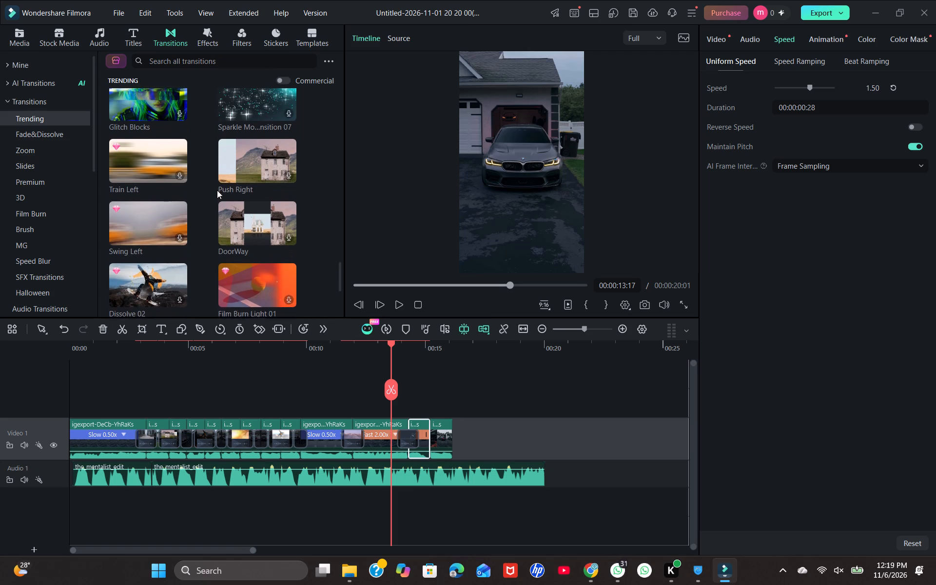
scroll(217, 190, down, 1)
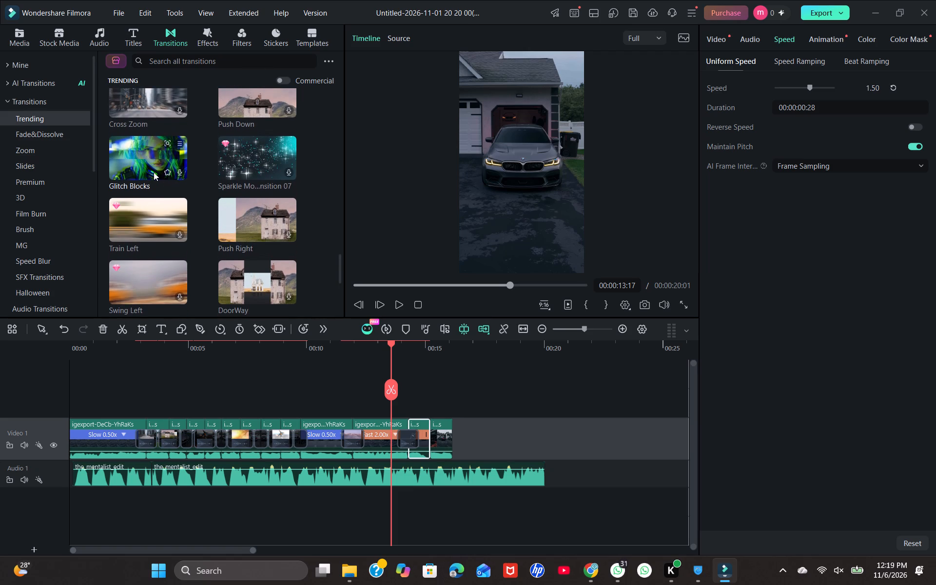
click(176, 172)
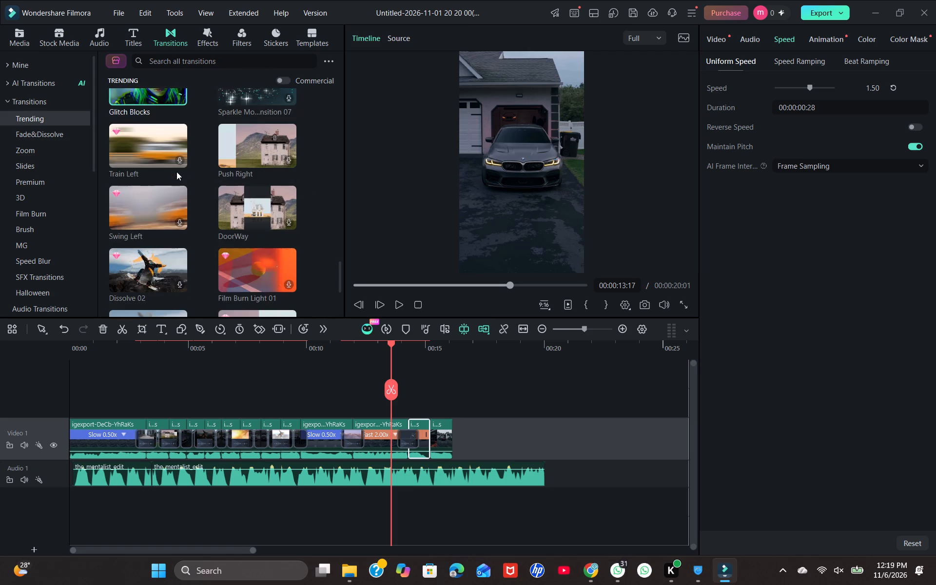
scroll(176, 172, up, 1)
scroll(176, 172, down, 1)
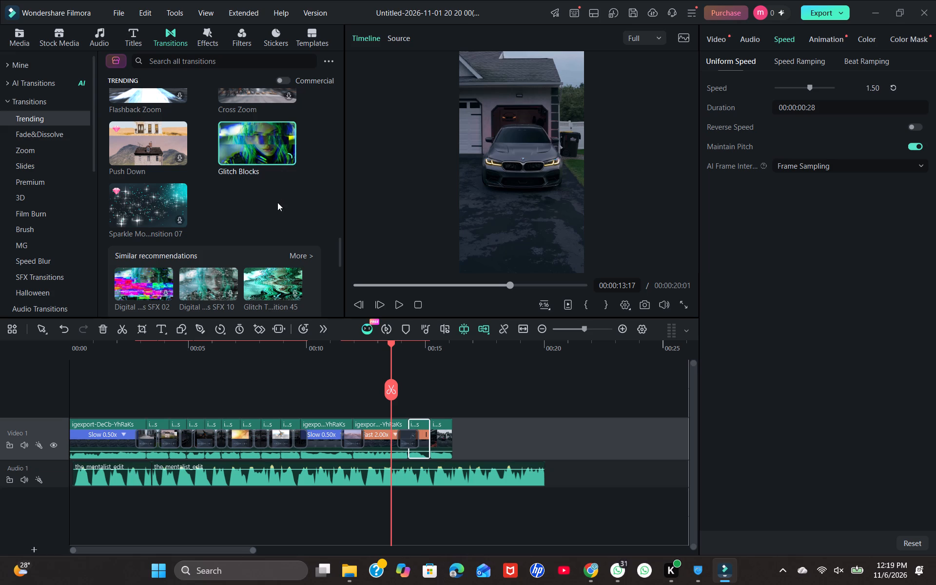
scroll(277, 202, up, 1)
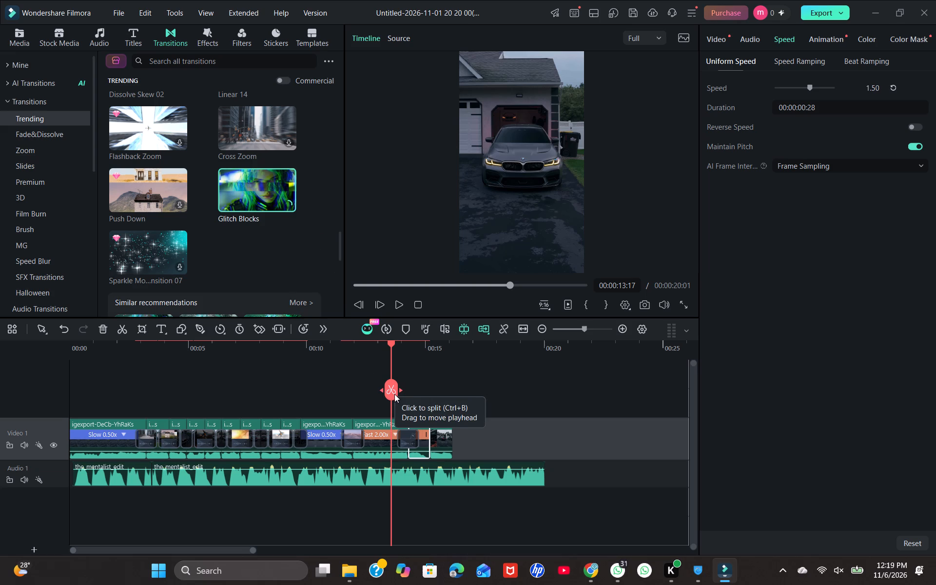
drag(392, 369, 381, 370)
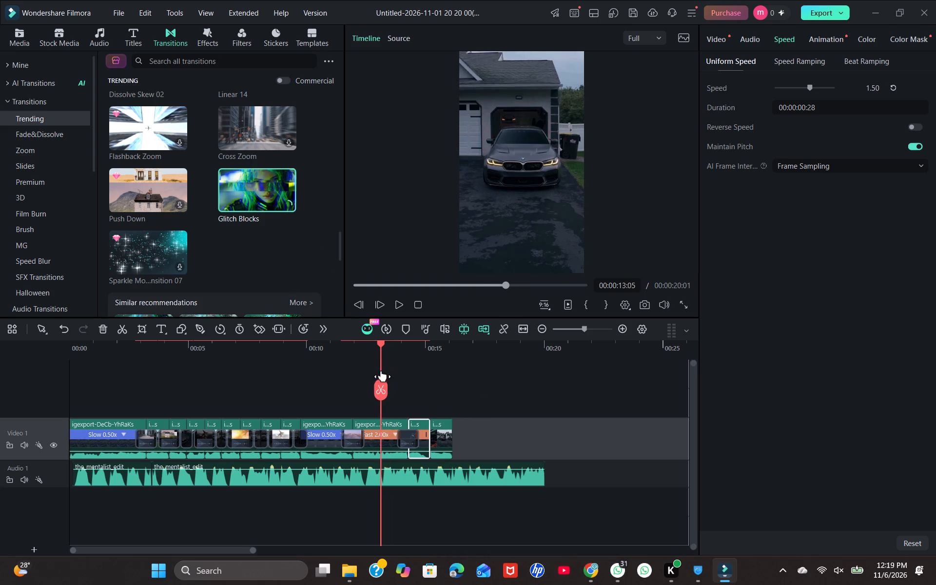
drag(381, 370, 316, 380)
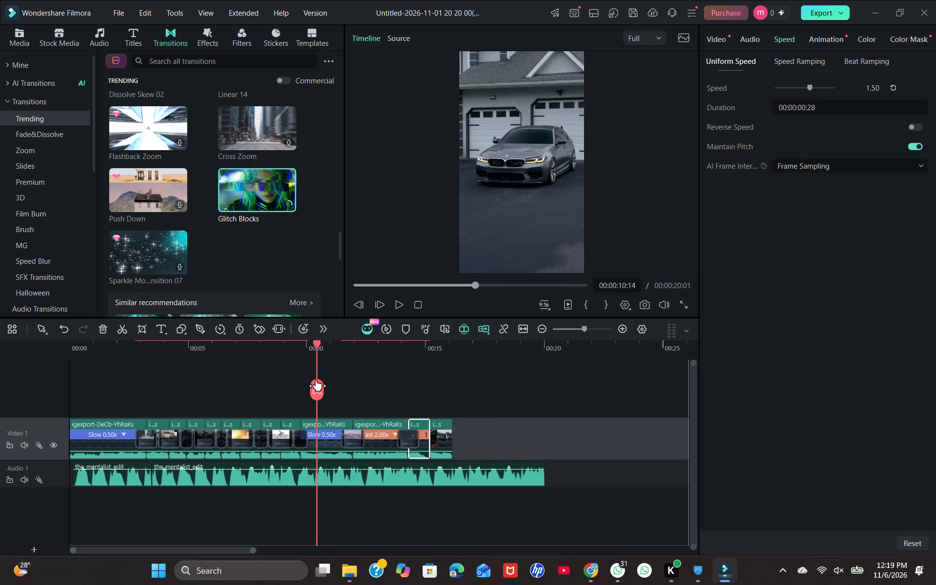
drag(316, 380, 360, 373)
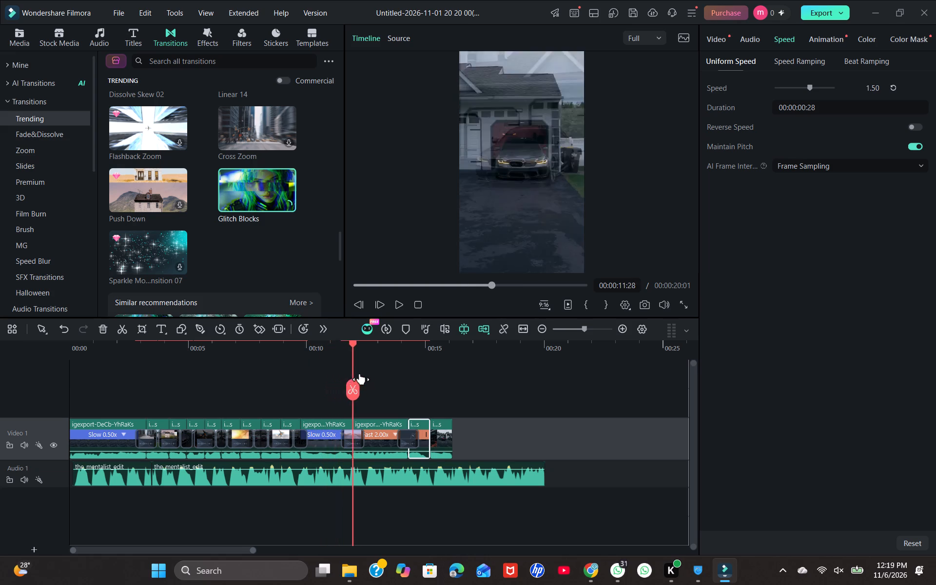
drag(360, 373, 427, 370)
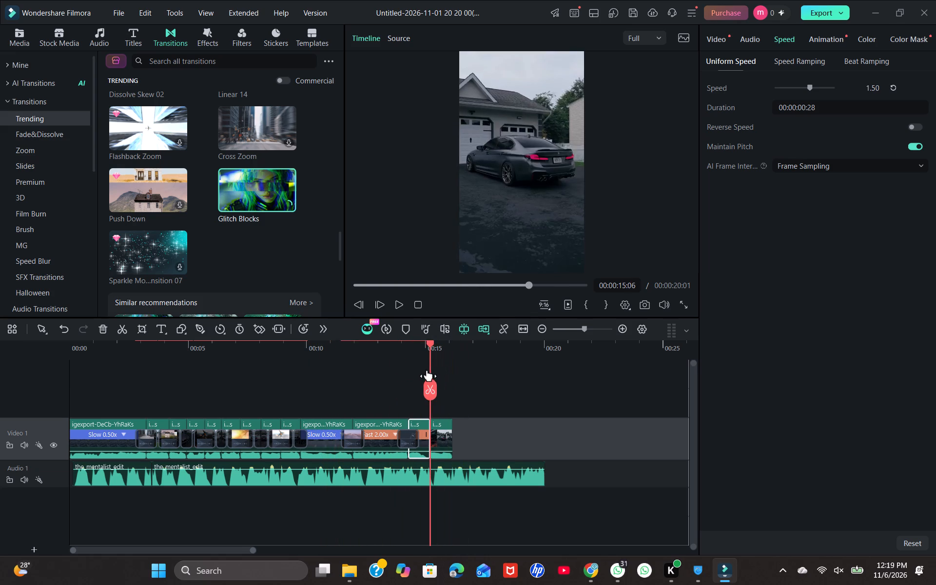
drag(427, 370, 446, 368)
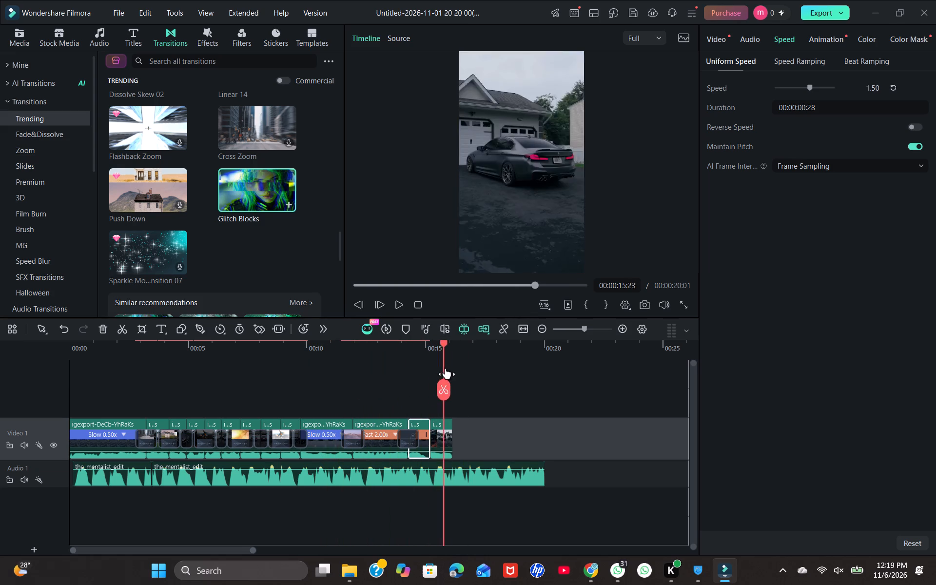
drag(446, 368, 563, 339)
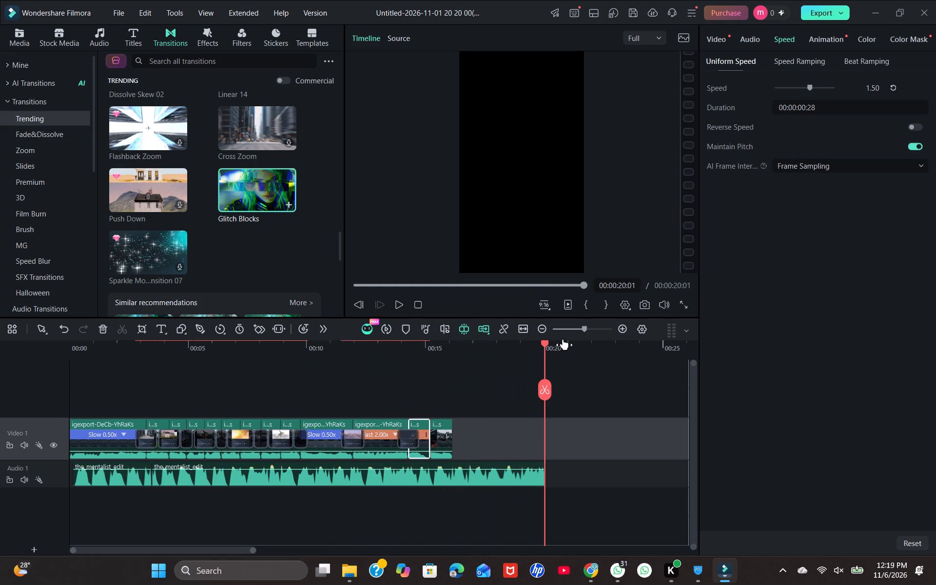
drag(563, 339, 330, 355)
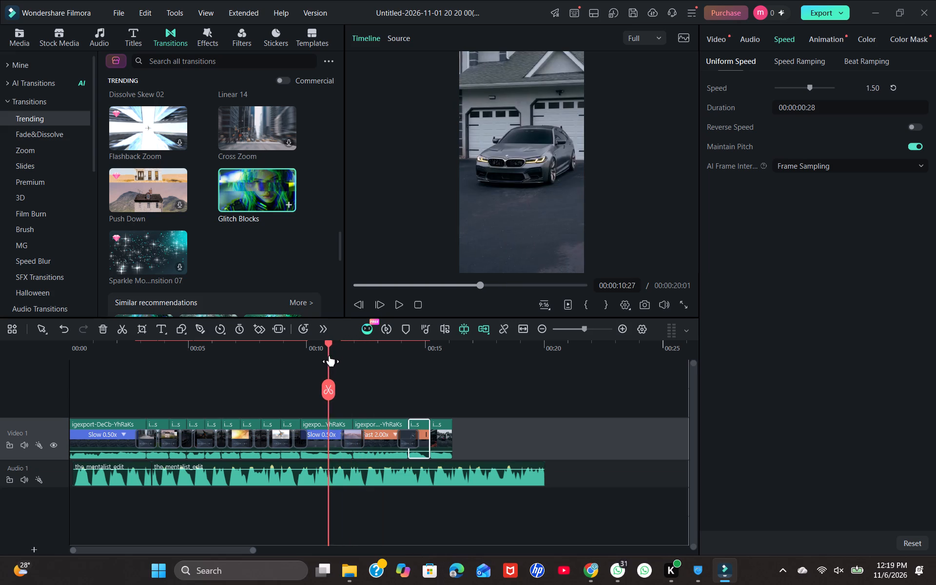
drag(330, 355, 426, 349)
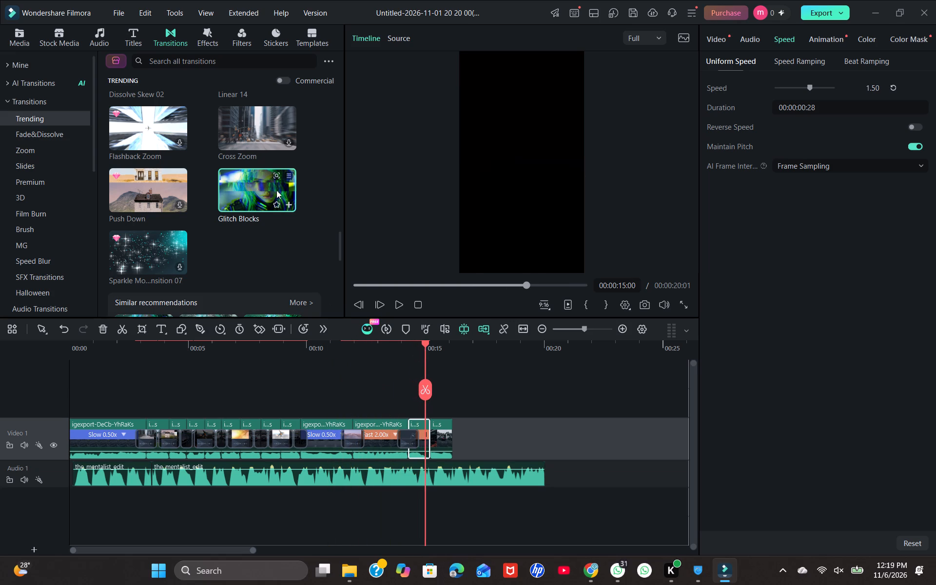
click(290, 203)
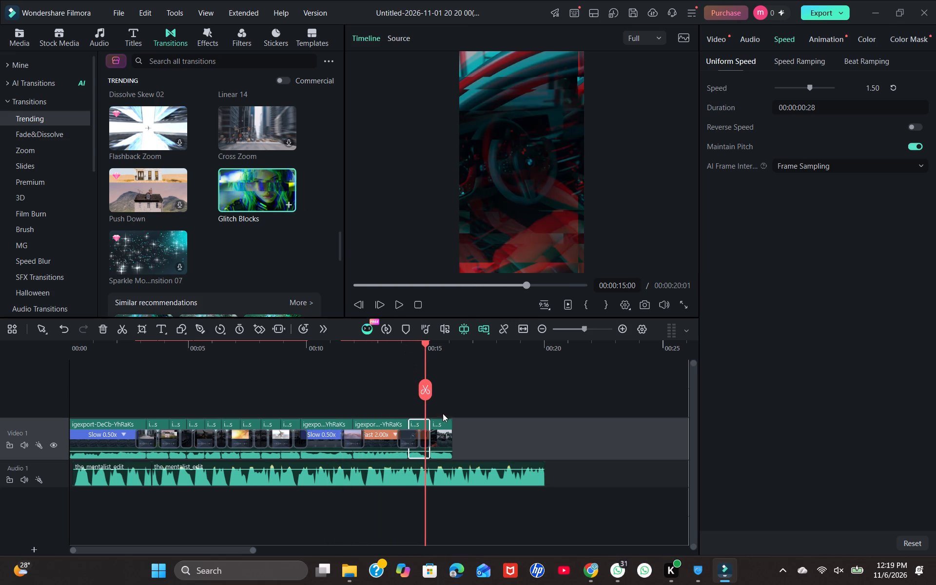
Review the Glitch Blocks transition between the twelfth and thirteenth clips and the remaining footage through the end of the last clip.
drag(424, 363, 440, 362)
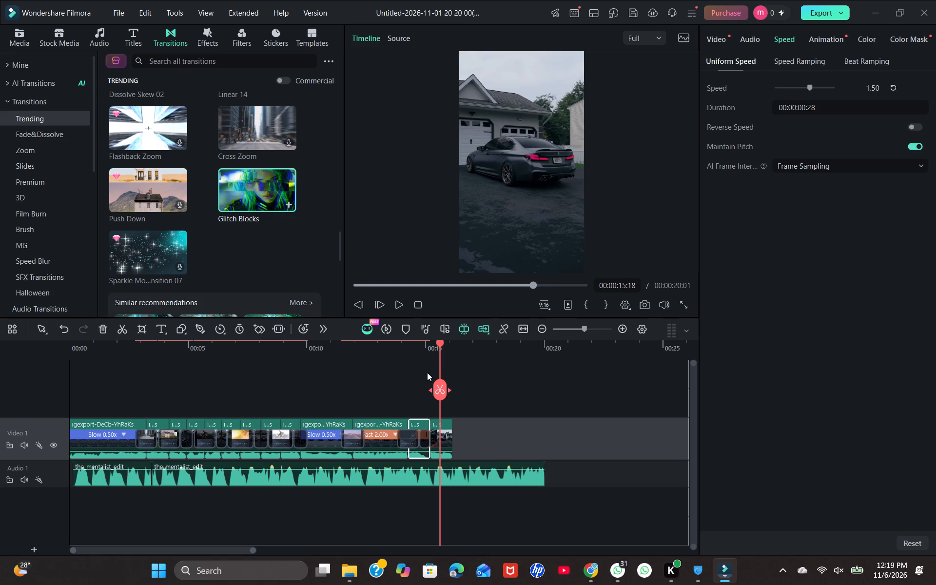
drag(442, 363, 420, 366)
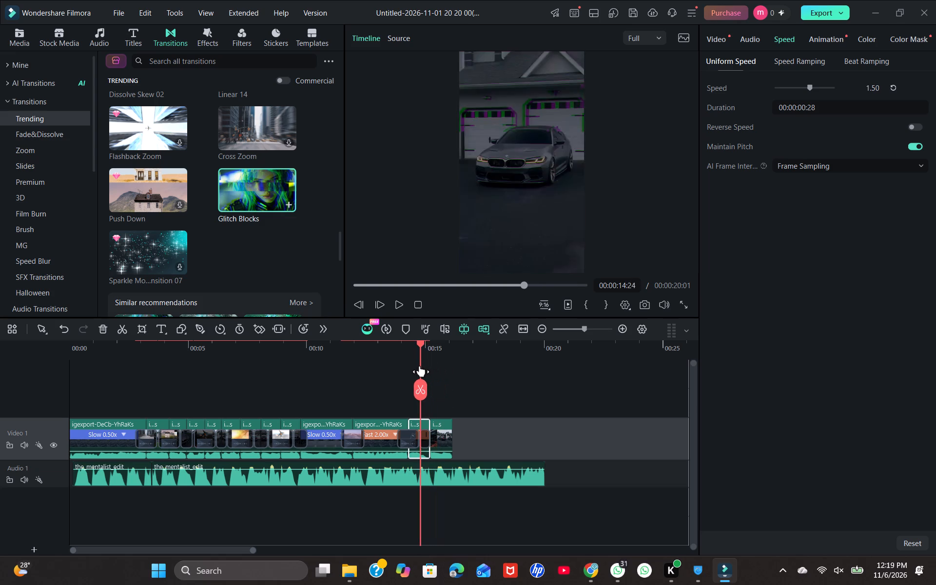
drag(420, 366, 436, 367)
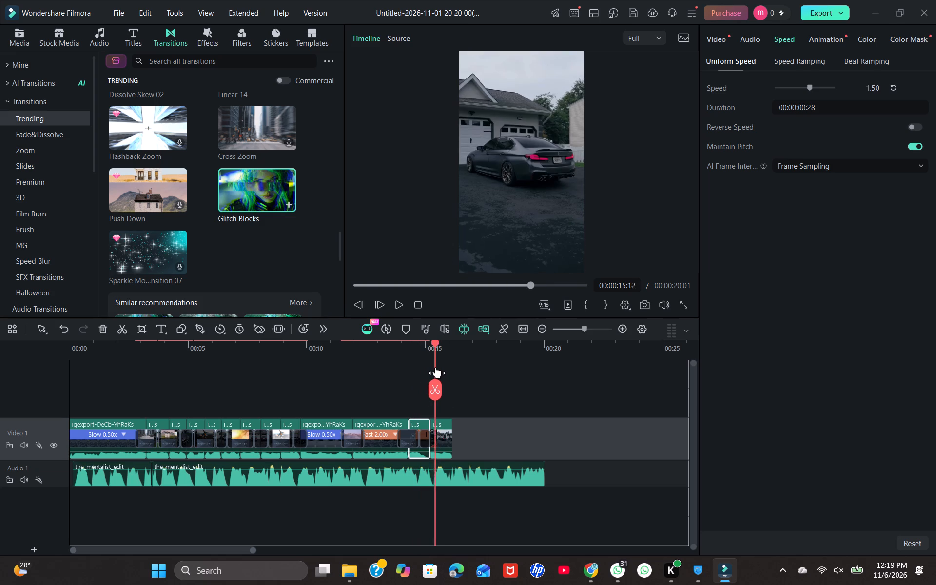
drag(436, 367, 413, 378)
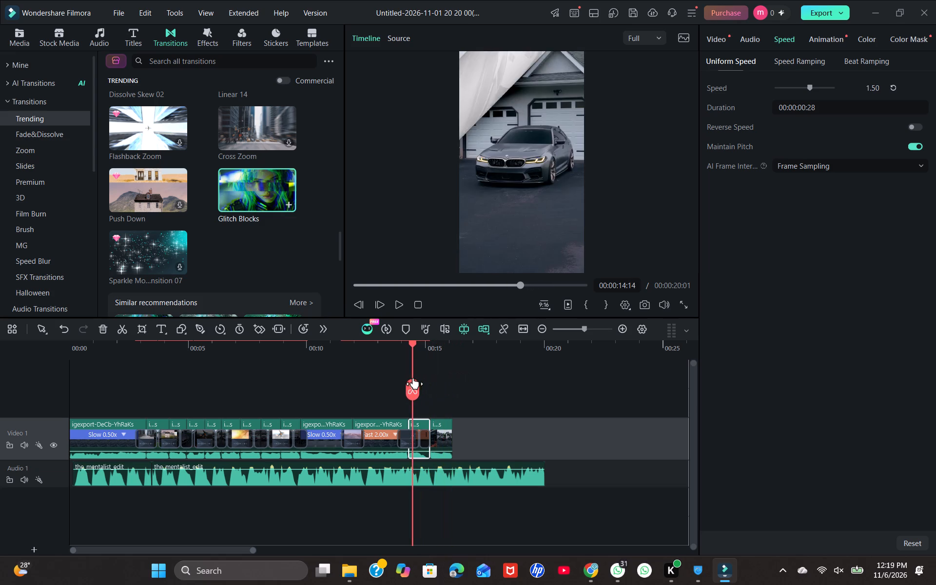
drag(413, 378, 428, 376)
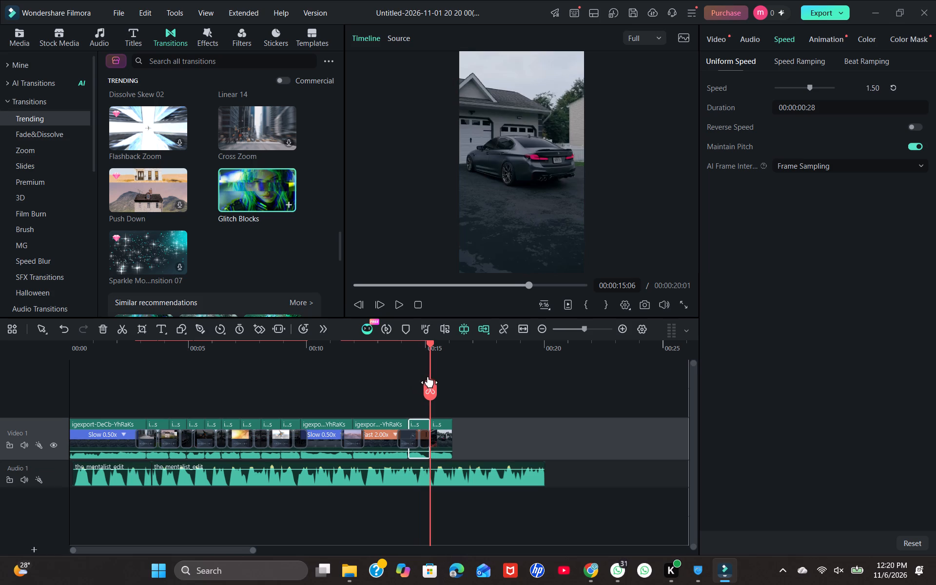
drag(428, 376, 420, 379)
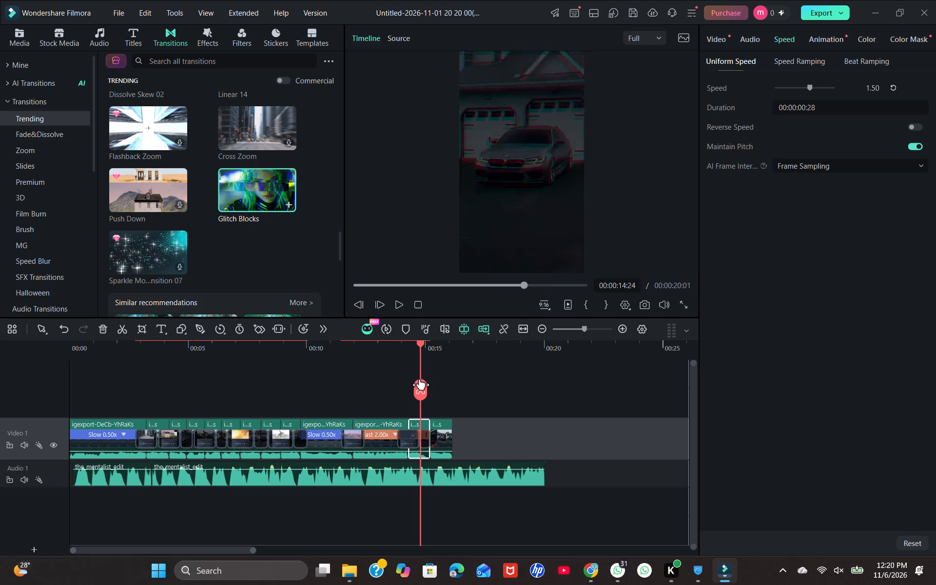
drag(420, 379, 439, 375)
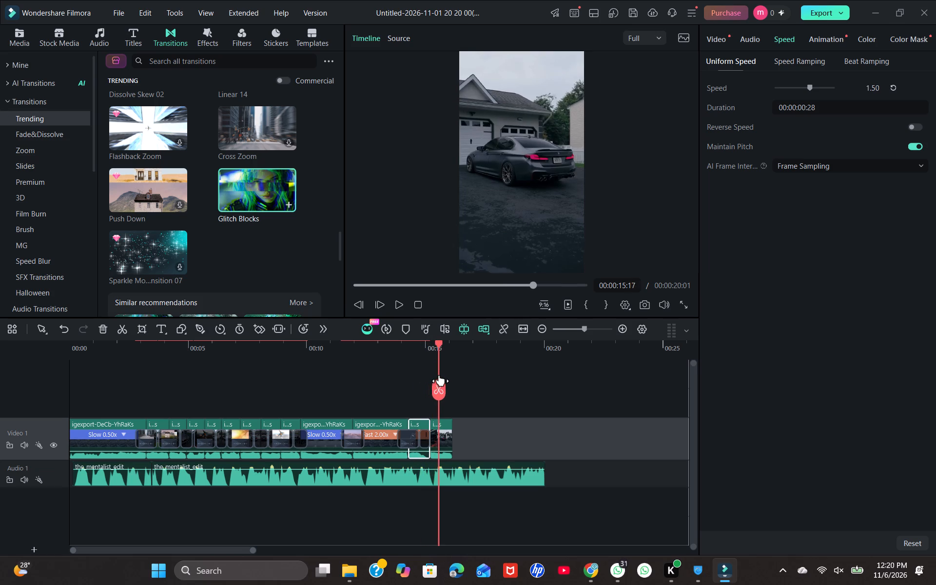
drag(439, 375, 453, 370)
Download the trending Cross Zoom transition, add it to the last video clip and preview it at the clip's end.
click(438, 429)
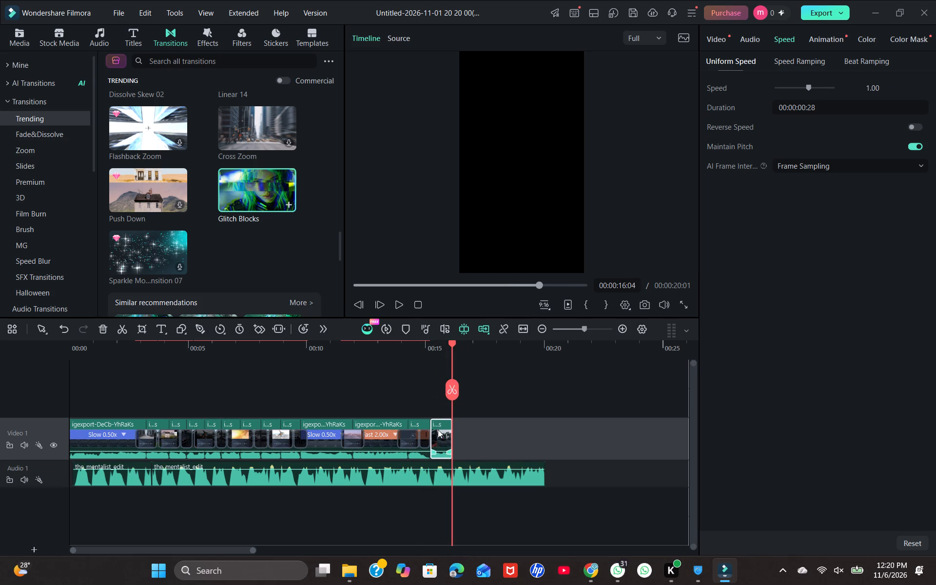
click(289, 140)
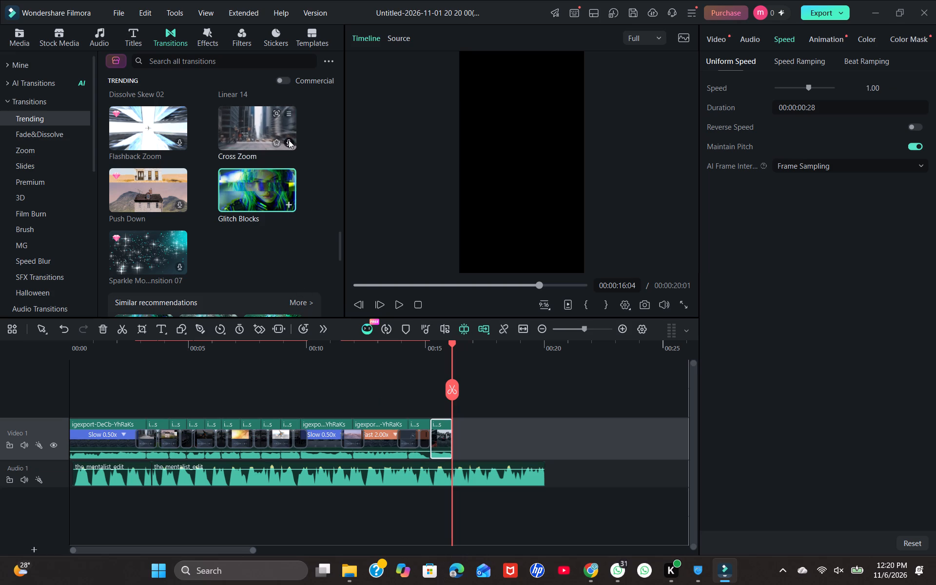
click(289, 140)
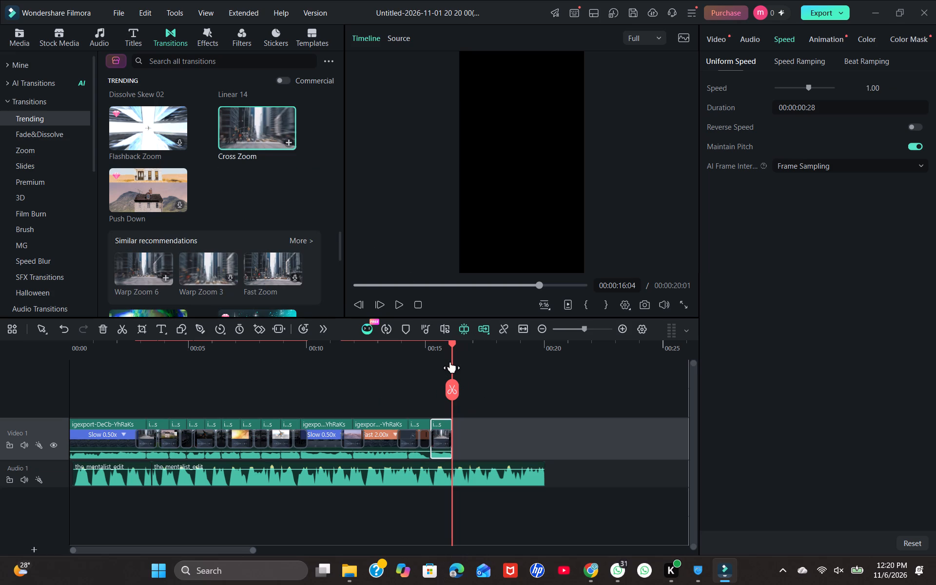
drag(450, 362, 443, 361)
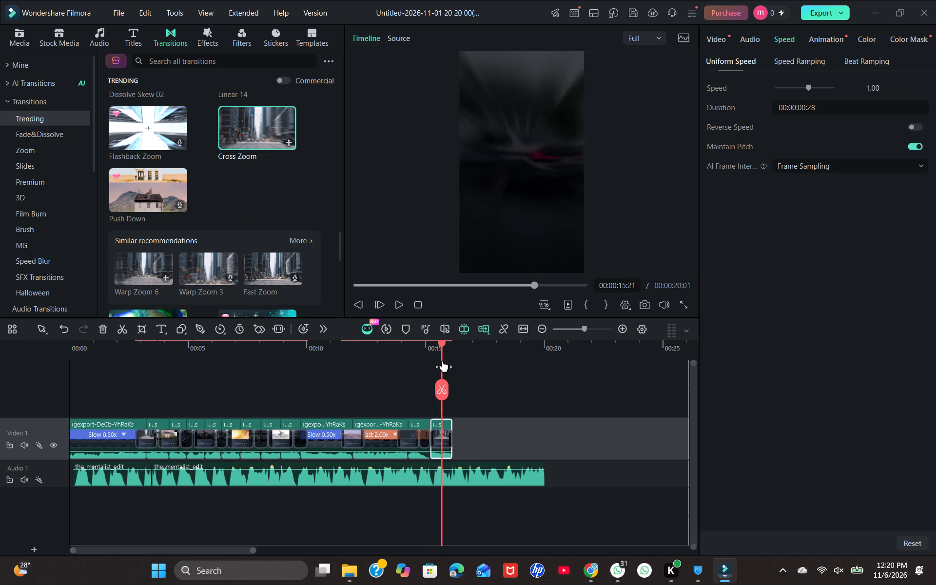
drag(443, 361, 450, 341)
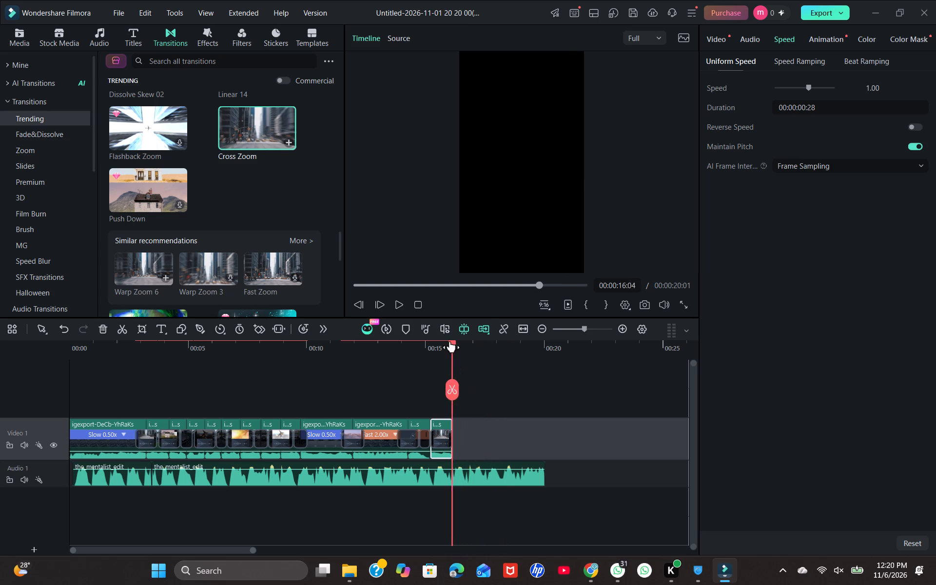
Trim the end of the second the_mentalist_edit audio clip to 00:00:16:04, matching the end of the video track.
drag(450, 341, 520, 320)
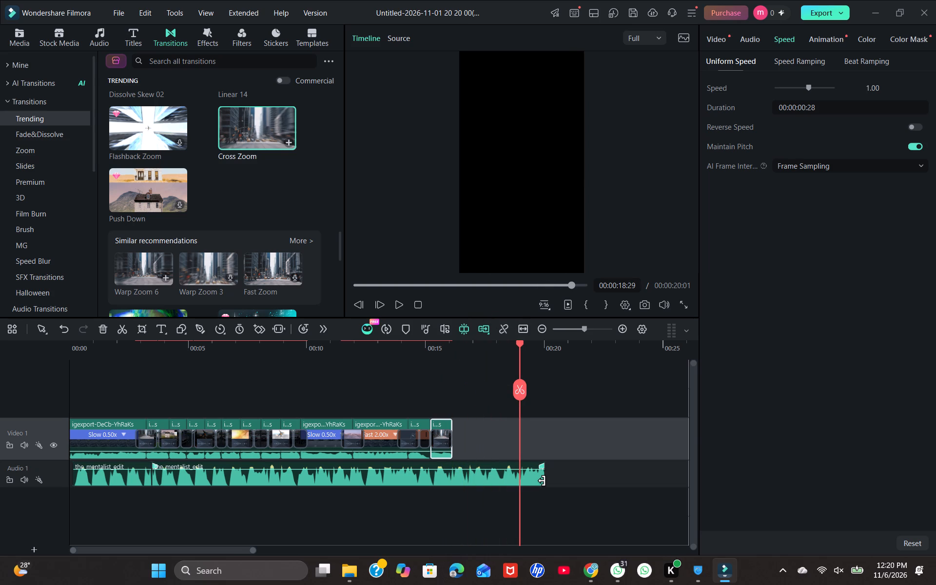
drag(542, 481, 454, 473)
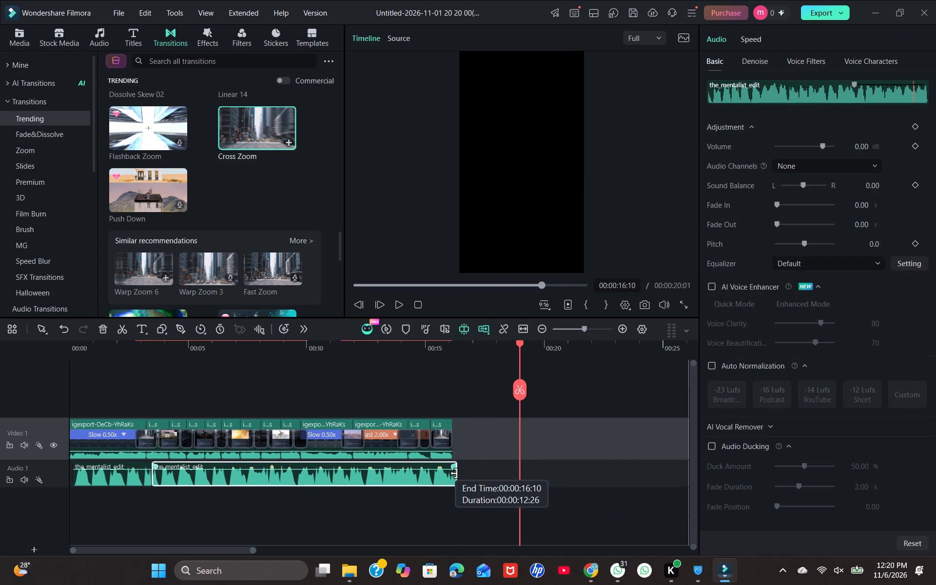
drag(454, 473, 452, 474)
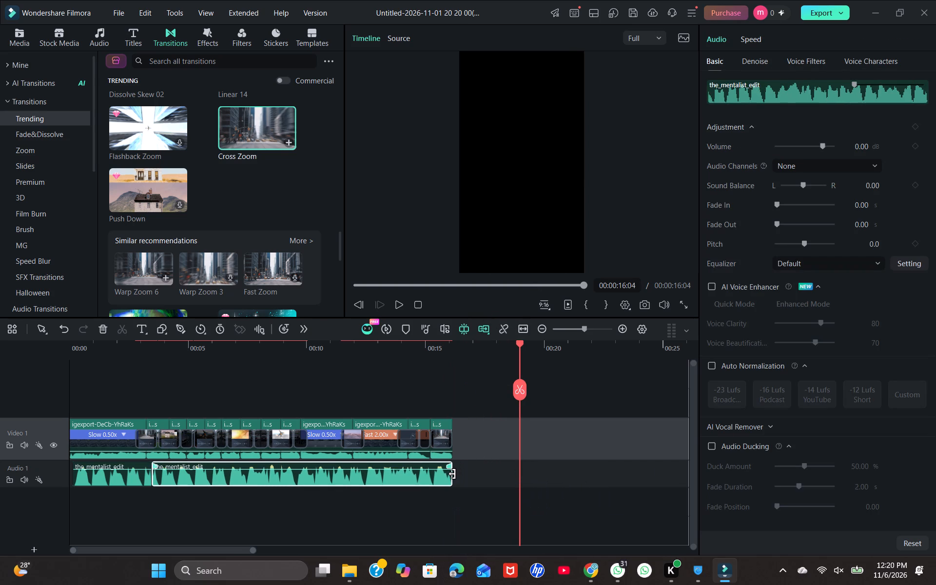
click(550, 491)
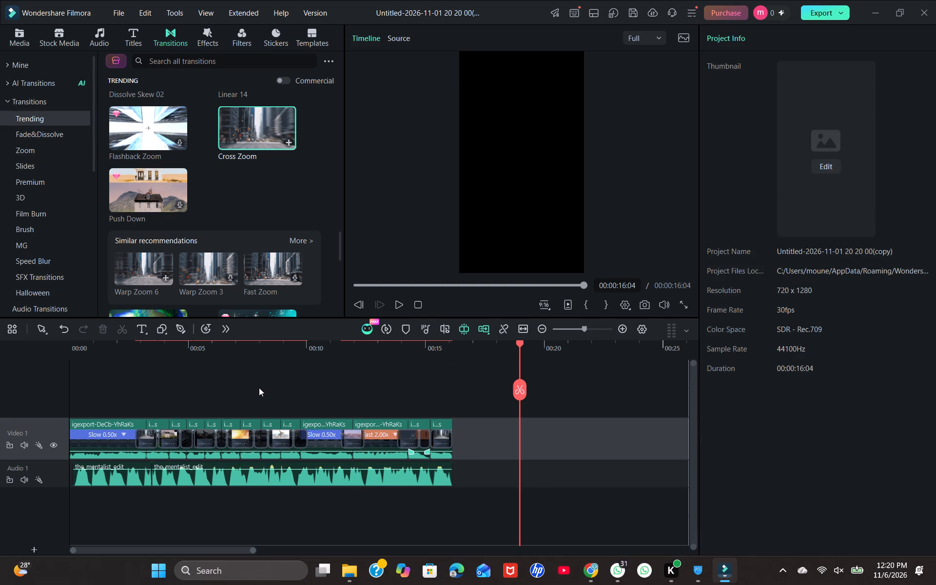
Export the project locally with watermark as a 720 x 1280 MP4, keeping the project-matched settings and the 15s (TikTok) auto highlight.
click(829, 10)
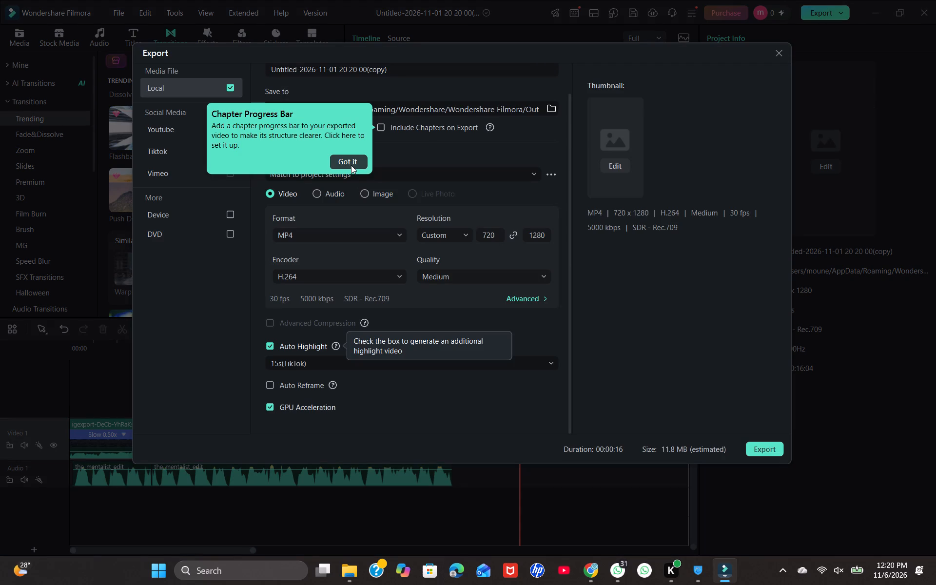
click(351, 163)
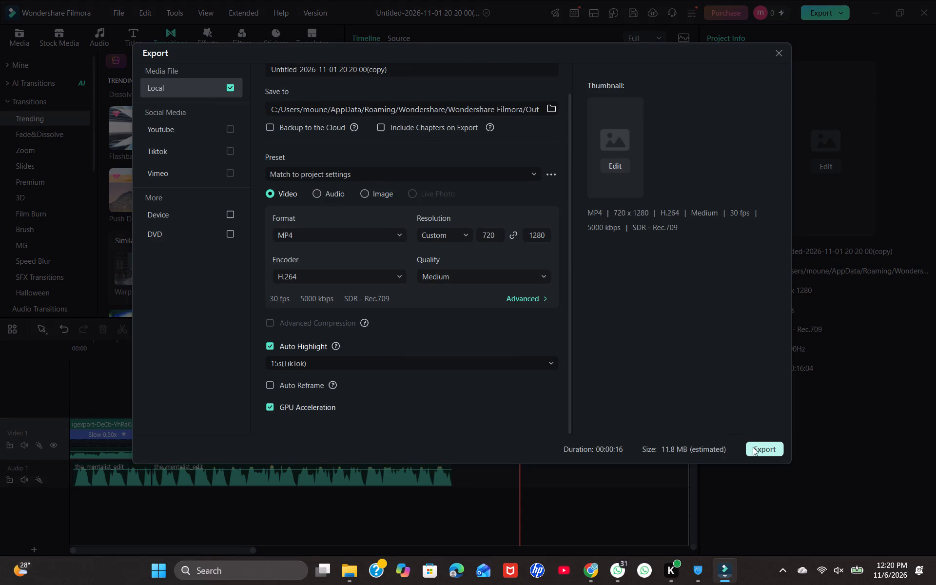
click(760, 448)
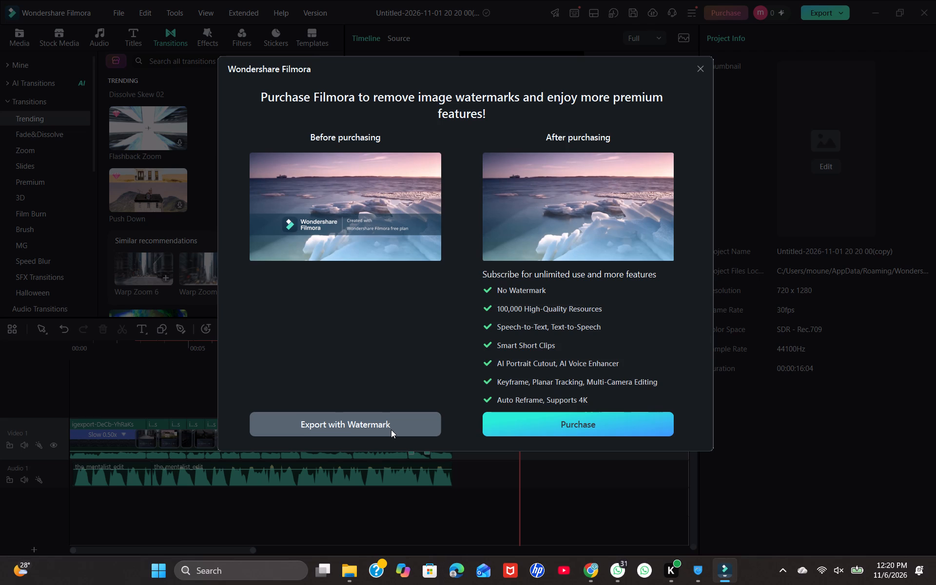
right_click(391, 429)
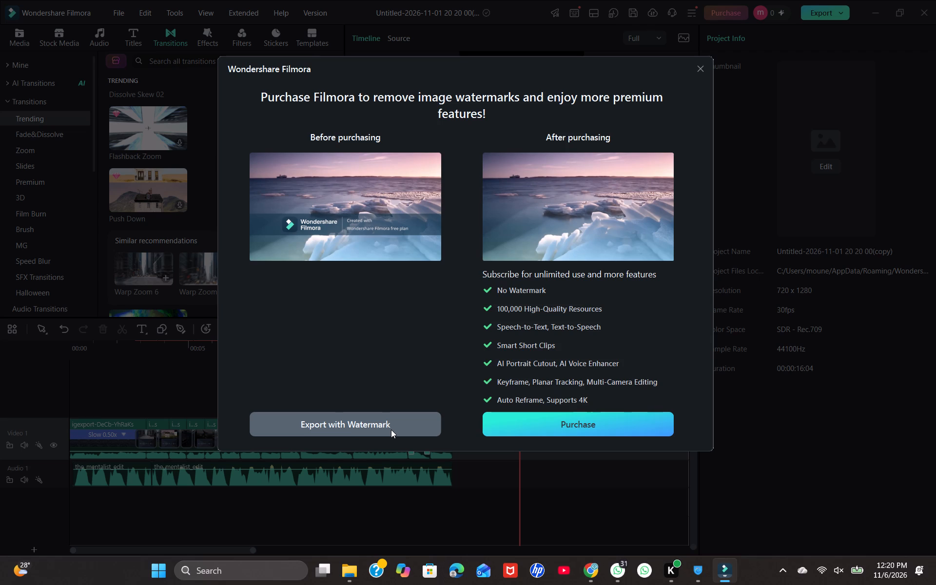
click(391, 429)
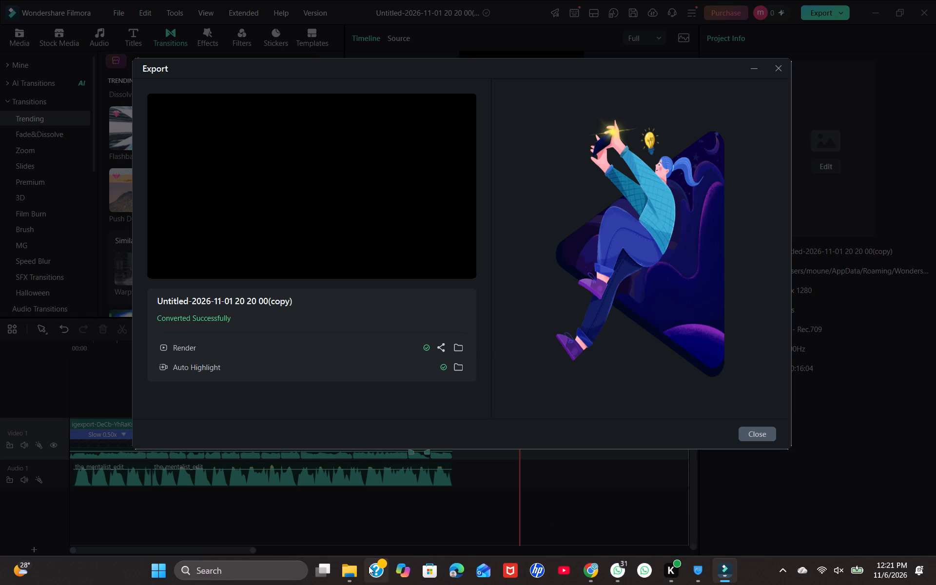
Switch to File Explorer and refresh the Downloads folder to look for the exported video, and return to Filmora.
click(351, 574)
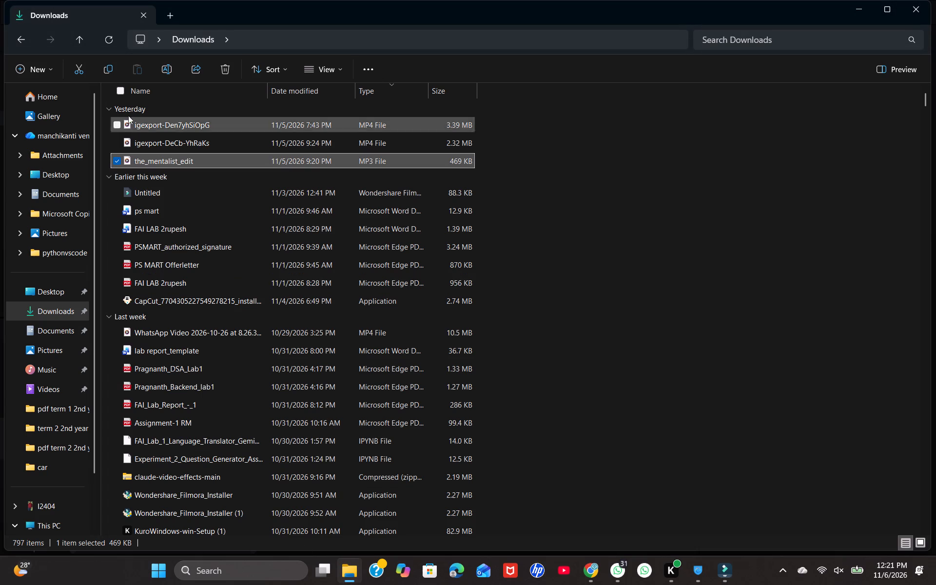
click(106, 39)
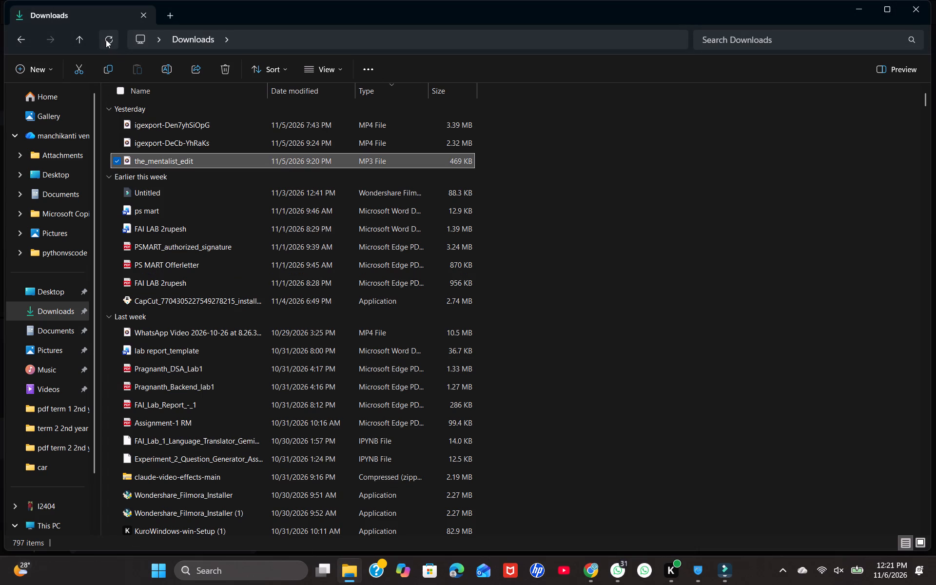
click(106, 39)
key(alt+Tab)
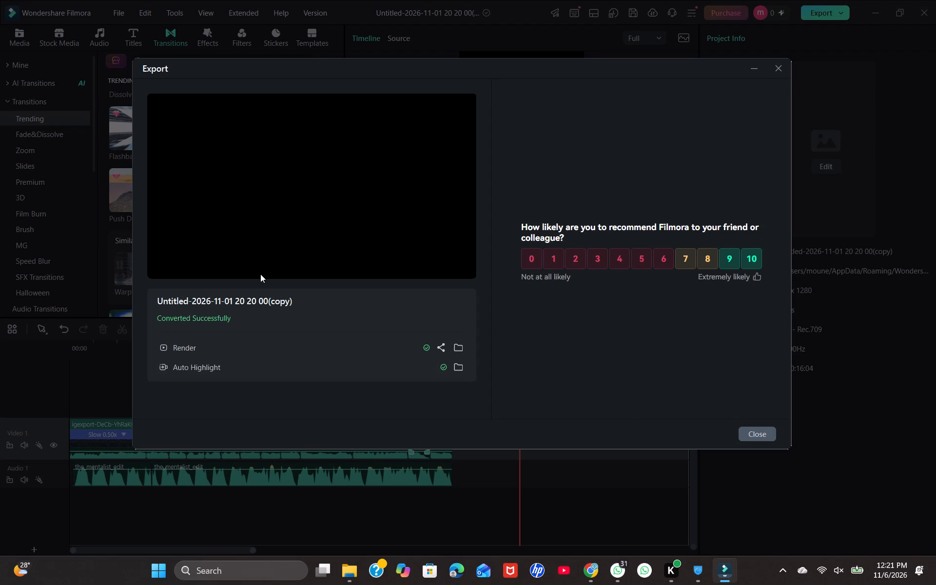
Accept the Wondershare privacy policy and license agreement, activate the free cloud storage and start sharing the rendered video.
click(438, 349)
click(633, 329)
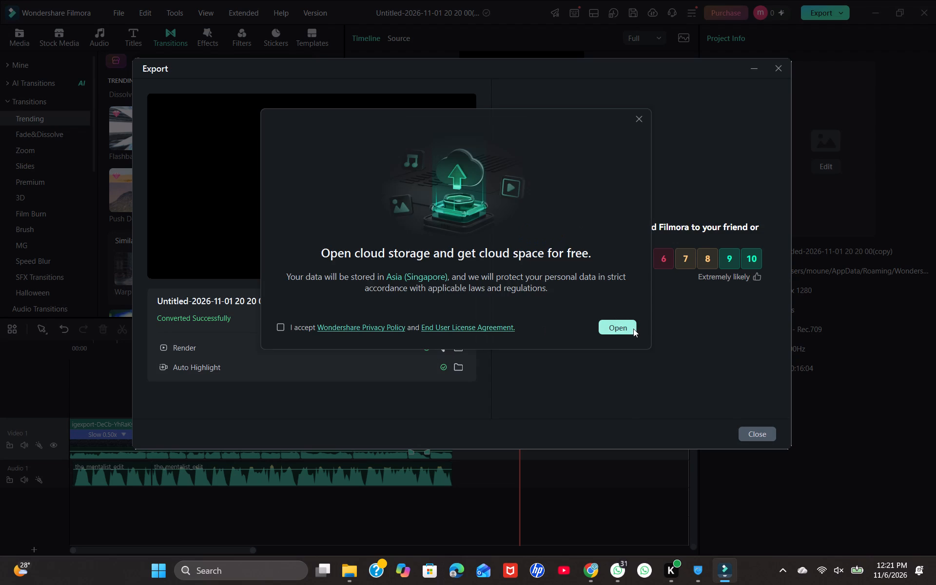
click(277, 331)
click(602, 324)
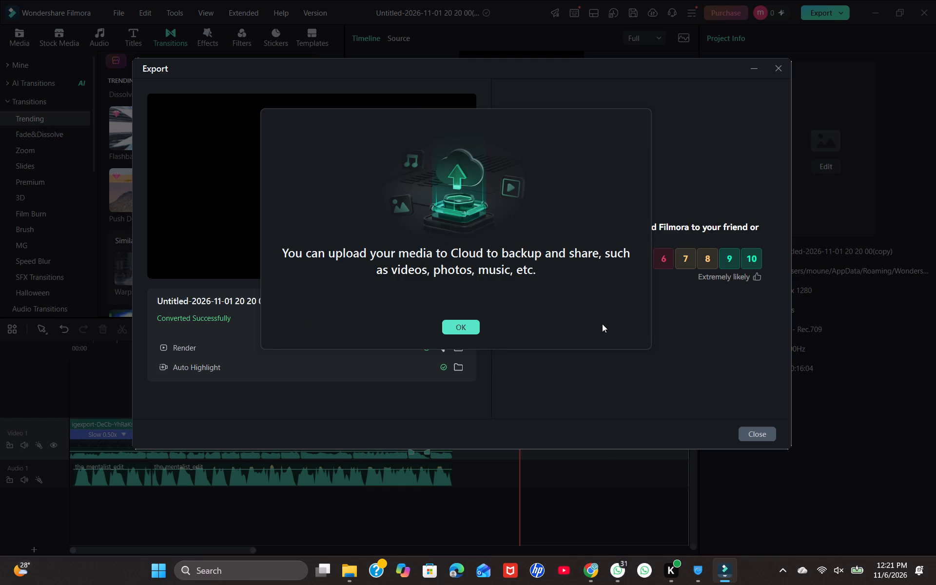
click(465, 325)
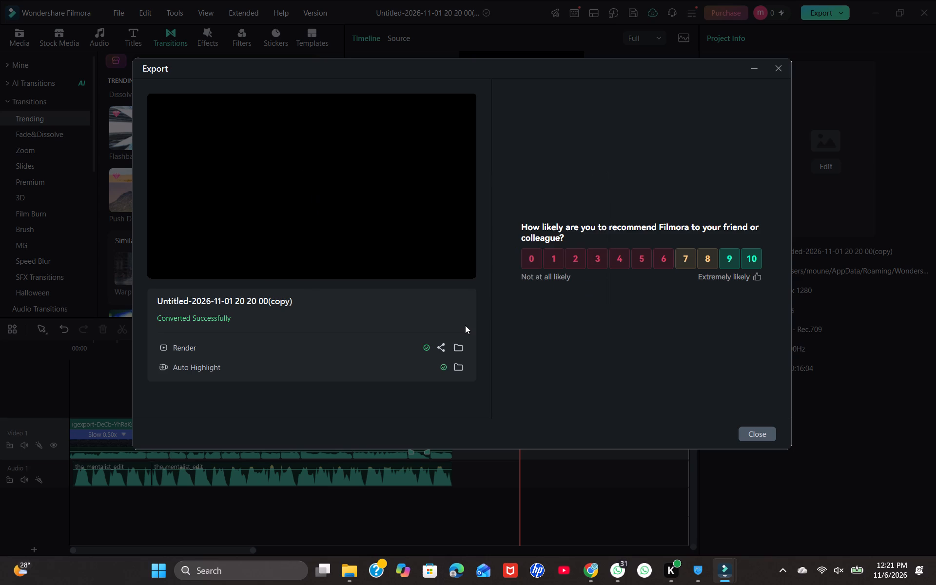
click(441, 344)
Open the output folder of the exported videos and cancel the cloud upload.
click(454, 348)
click(461, 370)
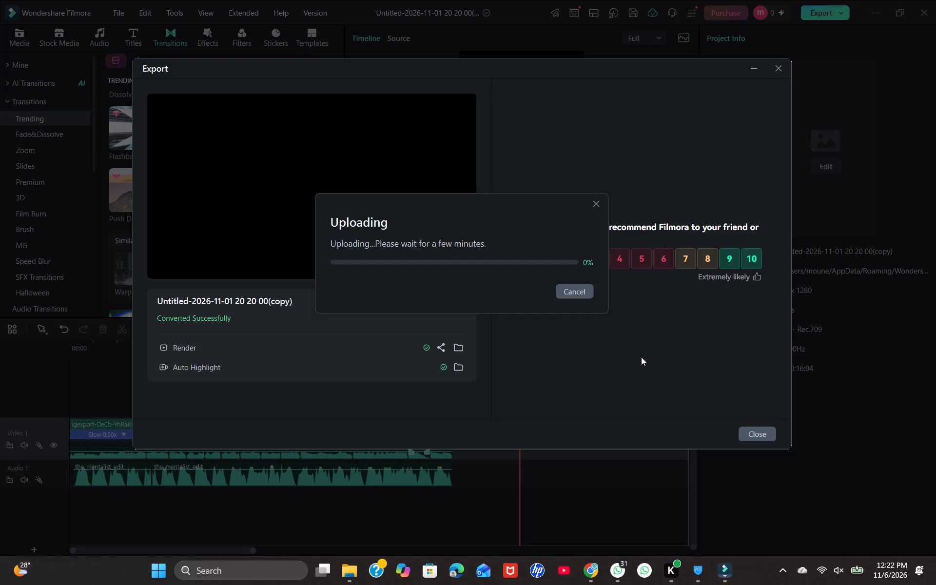
click(596, 207)
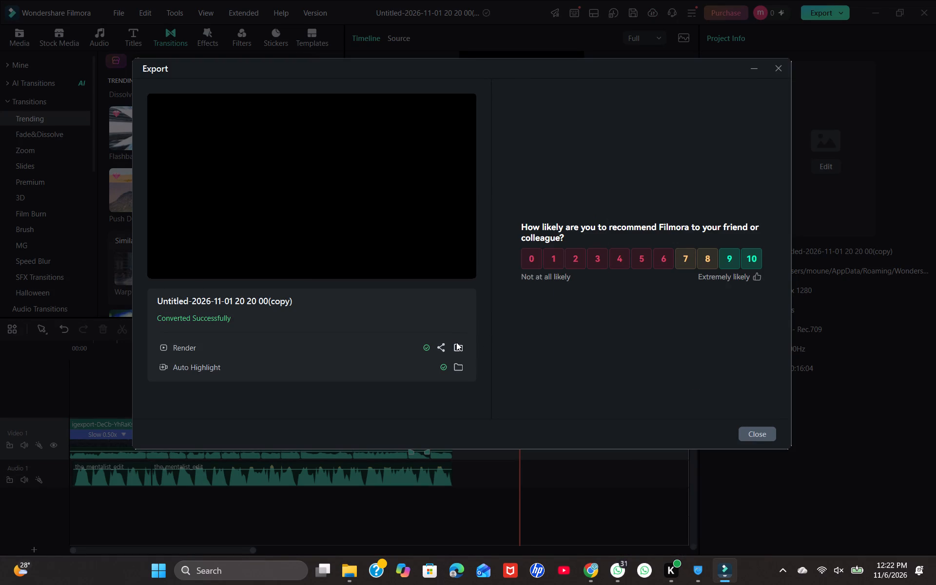
Open the rendered video's folder in File Explorer, trace its location up through the parent folders to Users, and return to the Output folder.
click(459, 345)
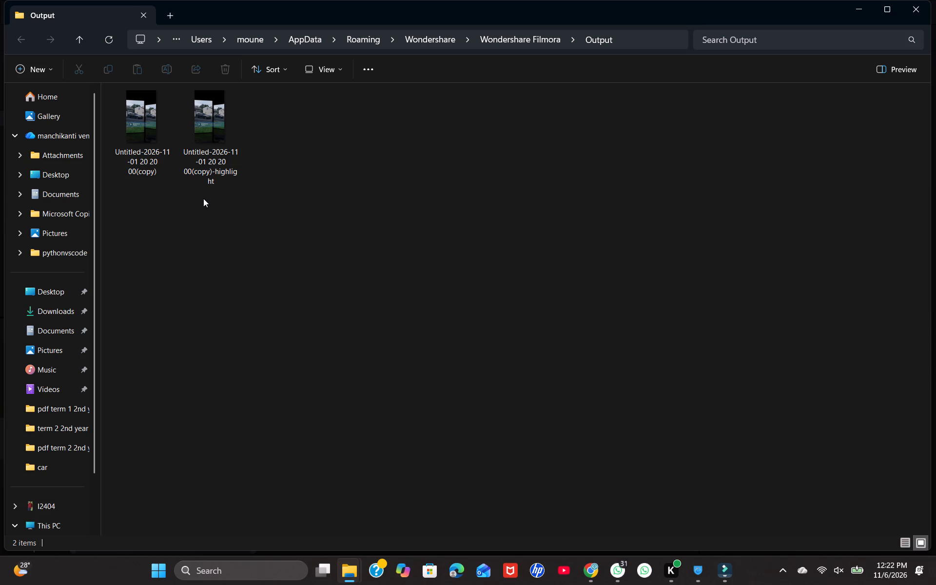
click(547, 39)
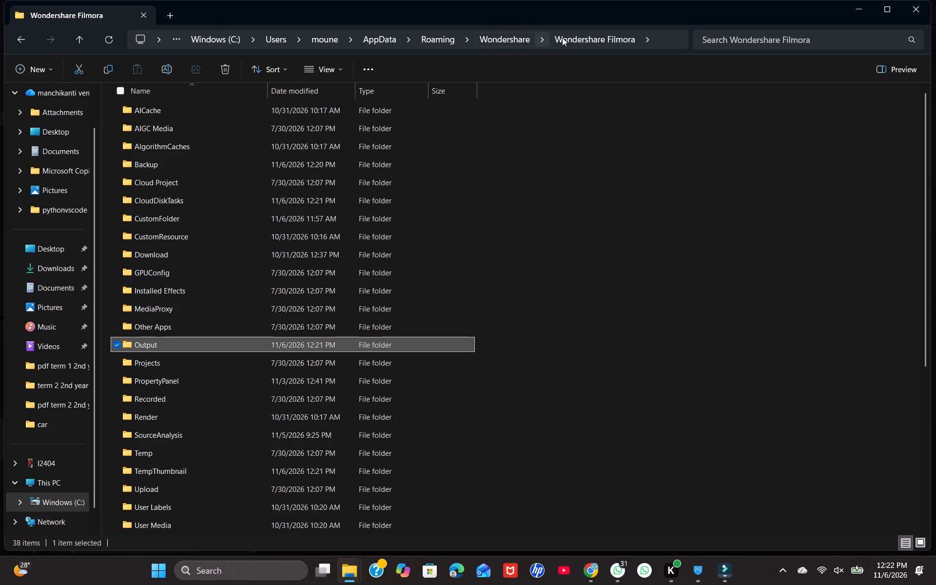
click(562, 38)
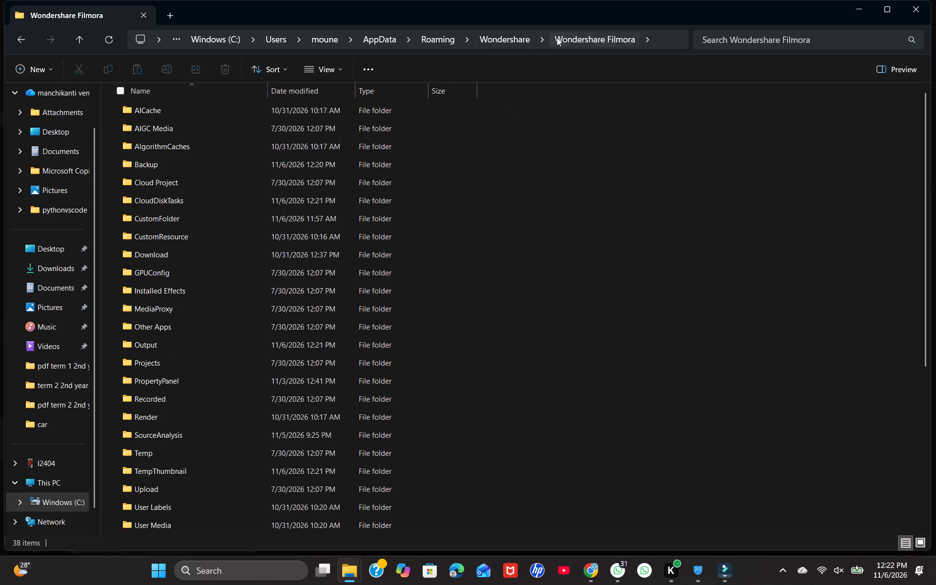
click(517, 38)
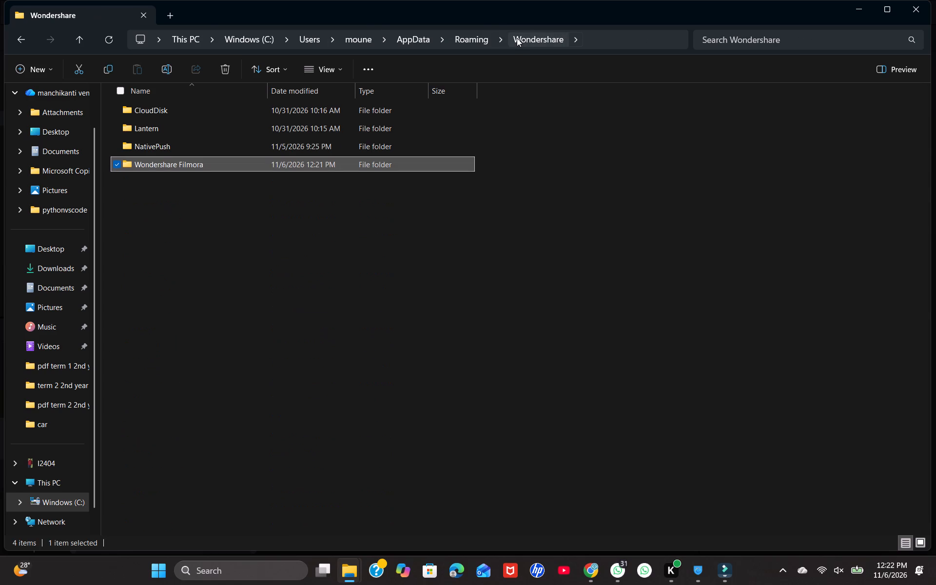
click(475, 41)
click(418, 40)
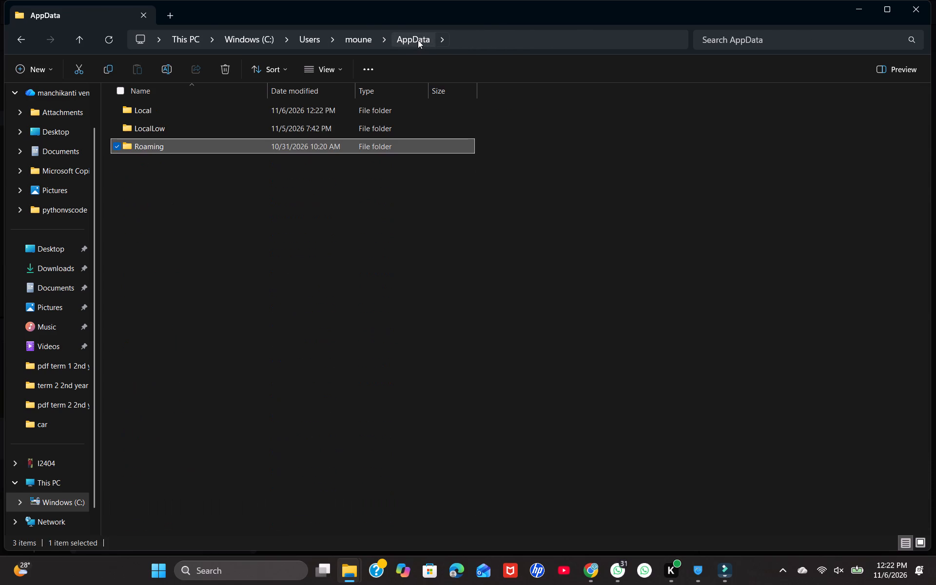
click(364, 36)
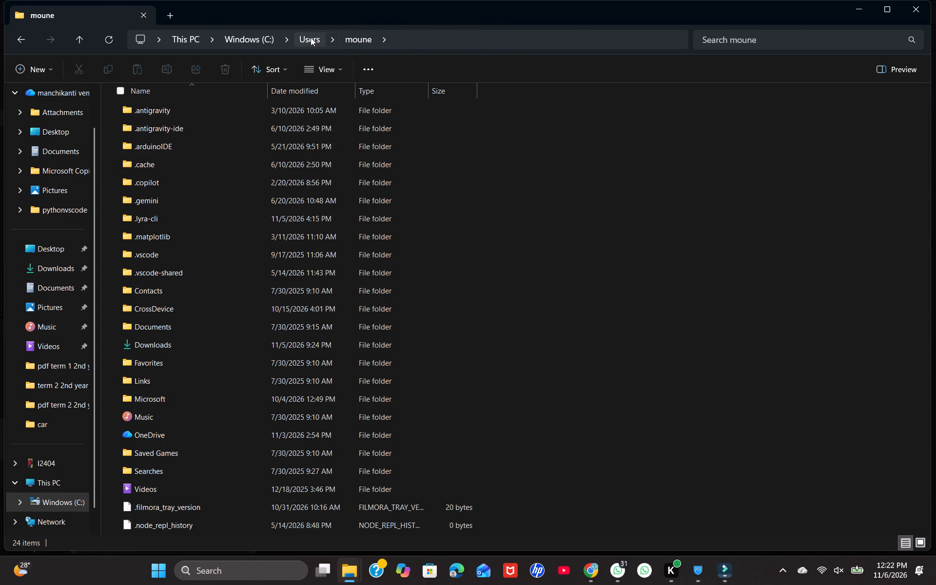
click(311, 38)
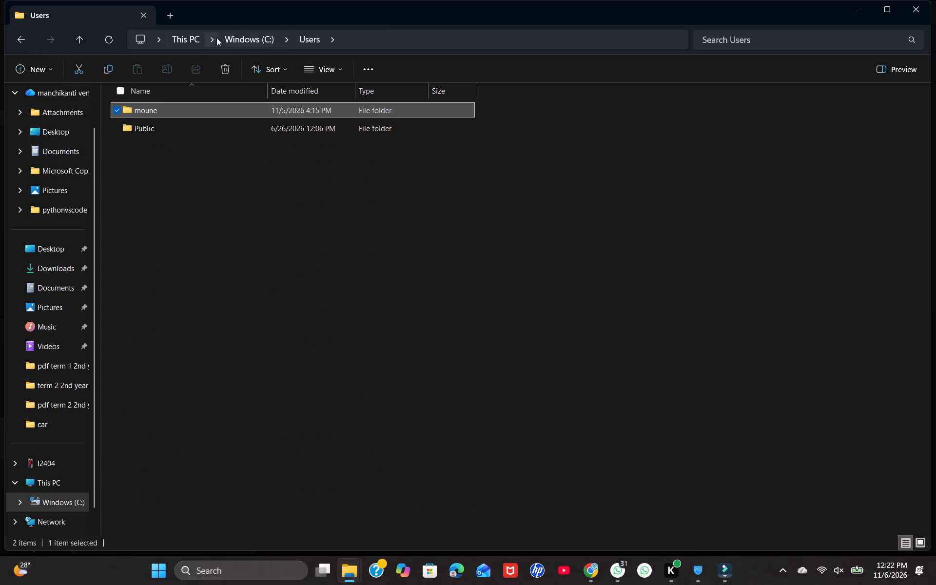
click(23, 40)
triple_click(23, 40)
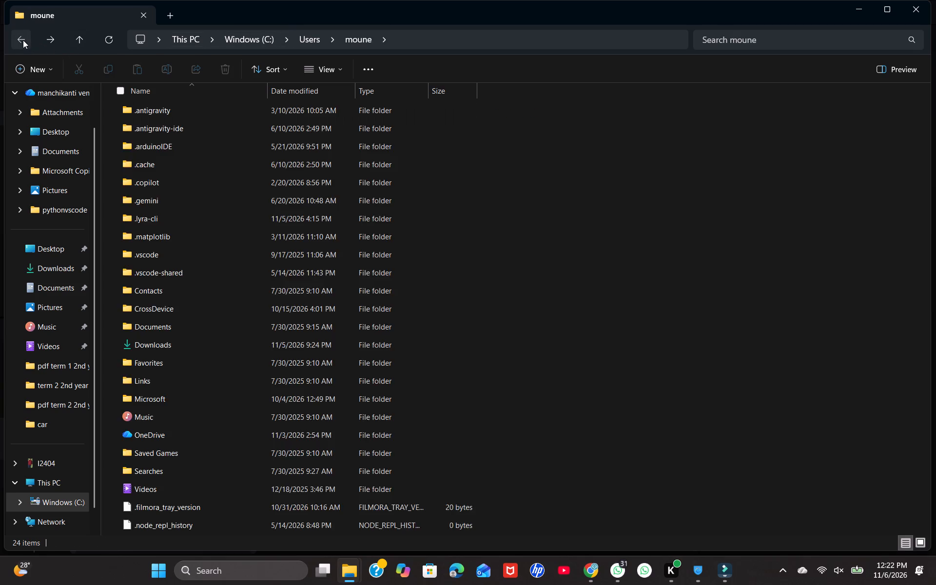
triple_click(23, 40)
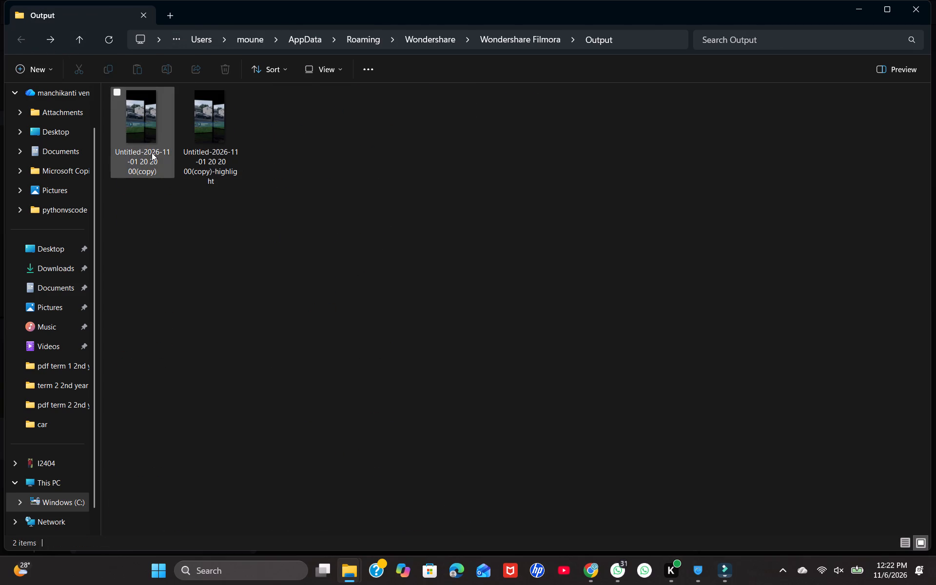
Copy the exported video and its highlight version from the Output folder into the Downloads folder and minimise File Explorer.
click(150, 151)
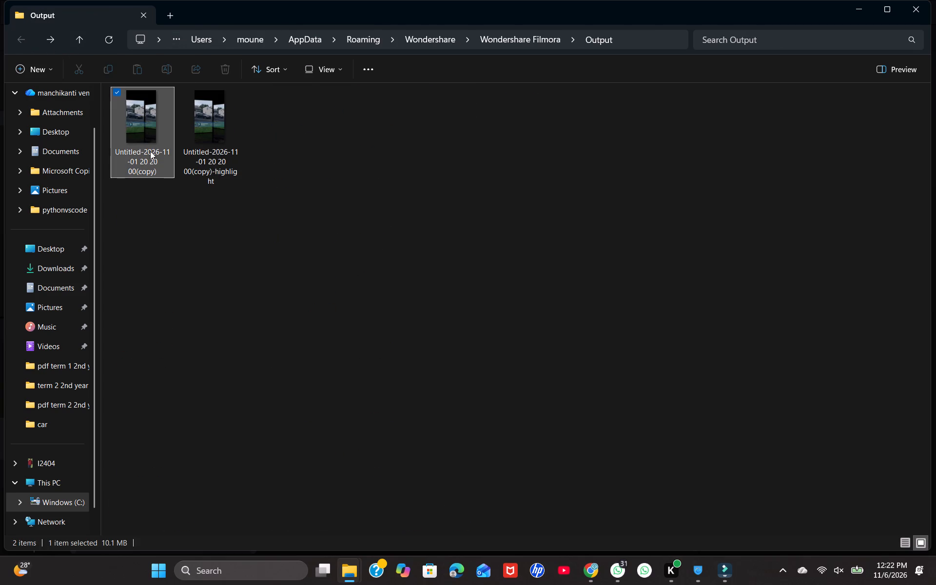
key(shift+Right)
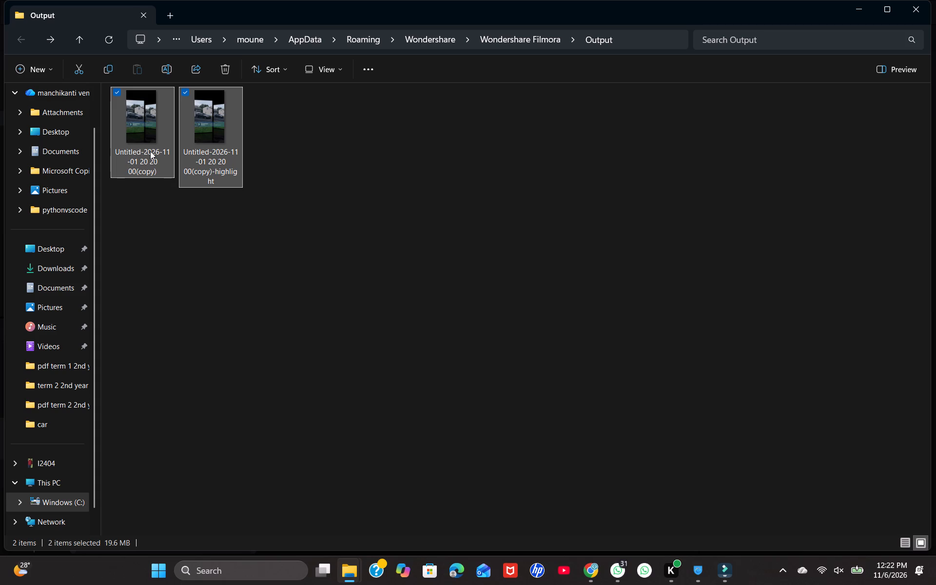
key(ctrl+c)
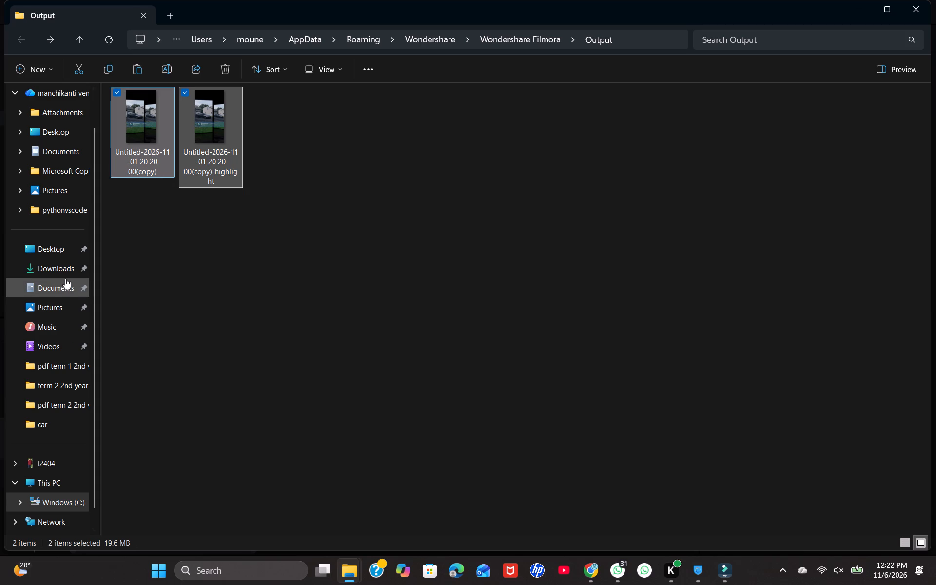
click(64, 275)
click(685, 215)
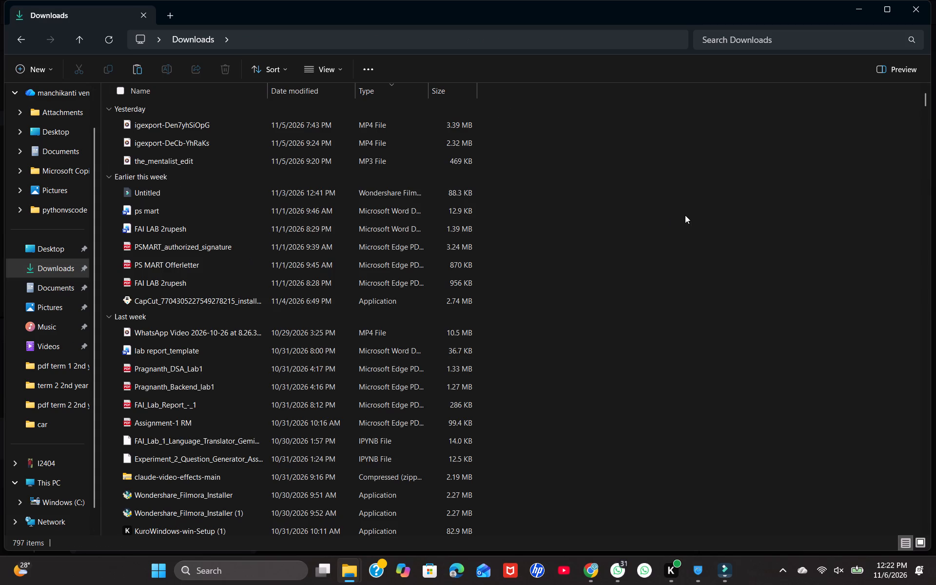
key(ctrl+v)
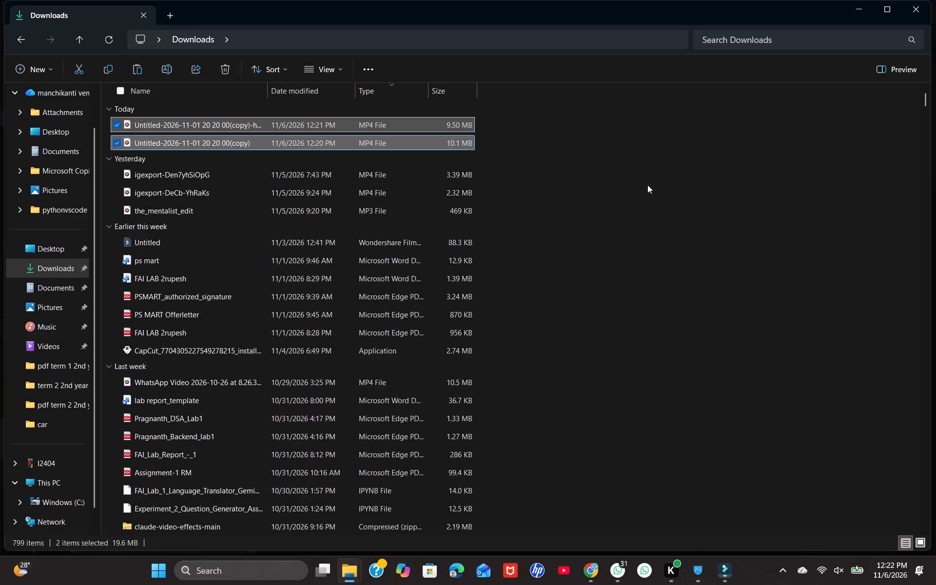
click(859, 2)
click(859, 2)
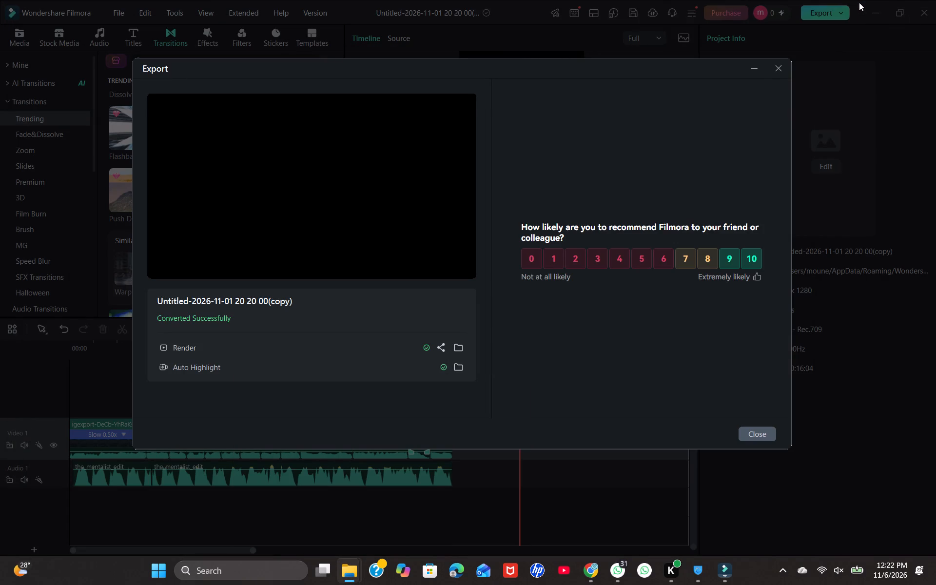
Close the finished export window and minimise Filmora.
click(781, 74)
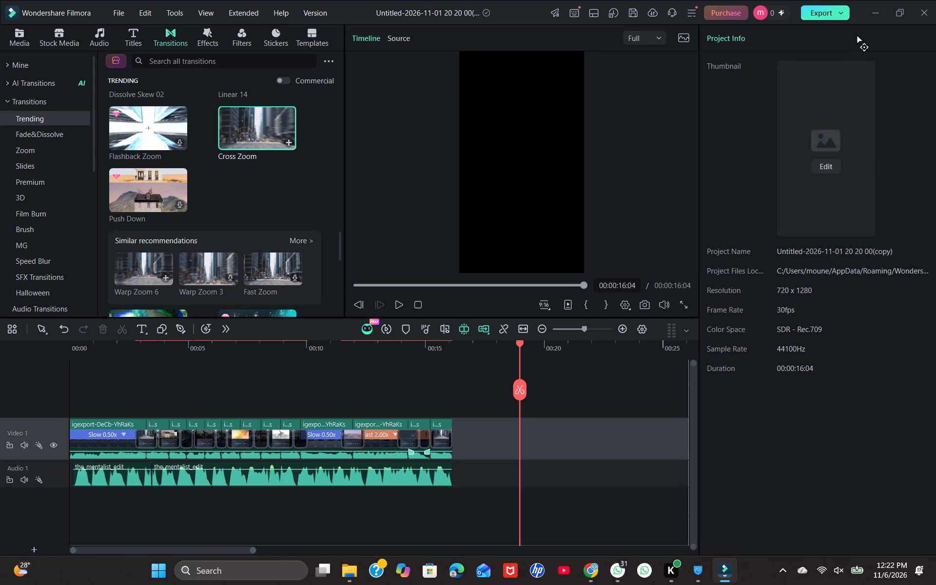
click(874, 8)
click(874, 8)
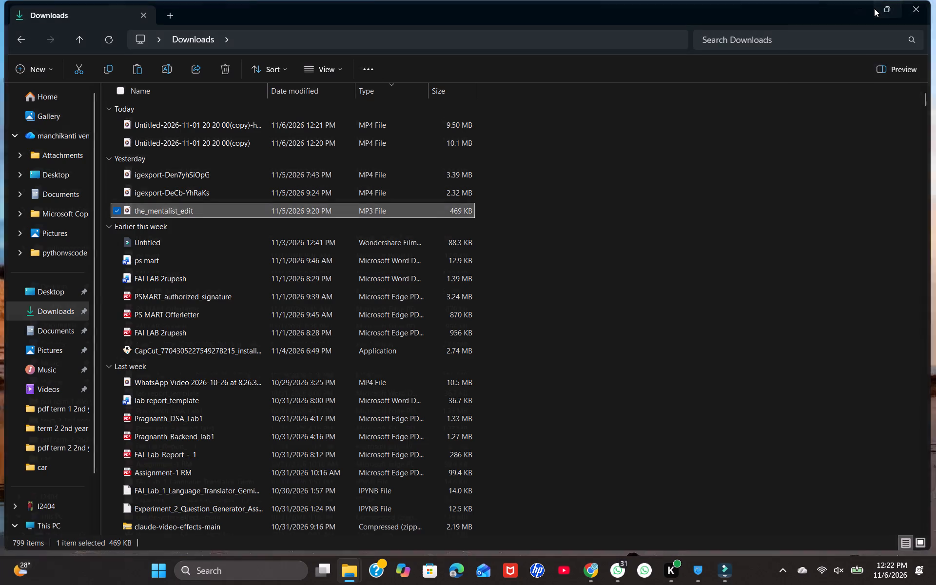